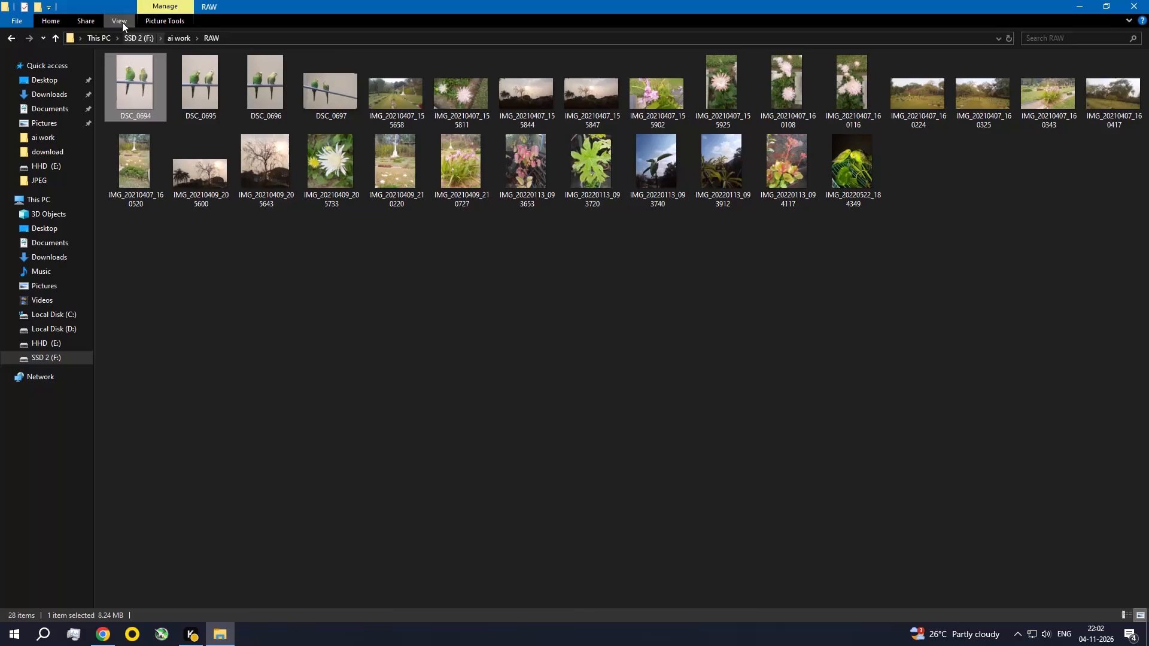
Display the photos in the RAW folder as extra large icons.
click(122, 22)
click(142, 36)
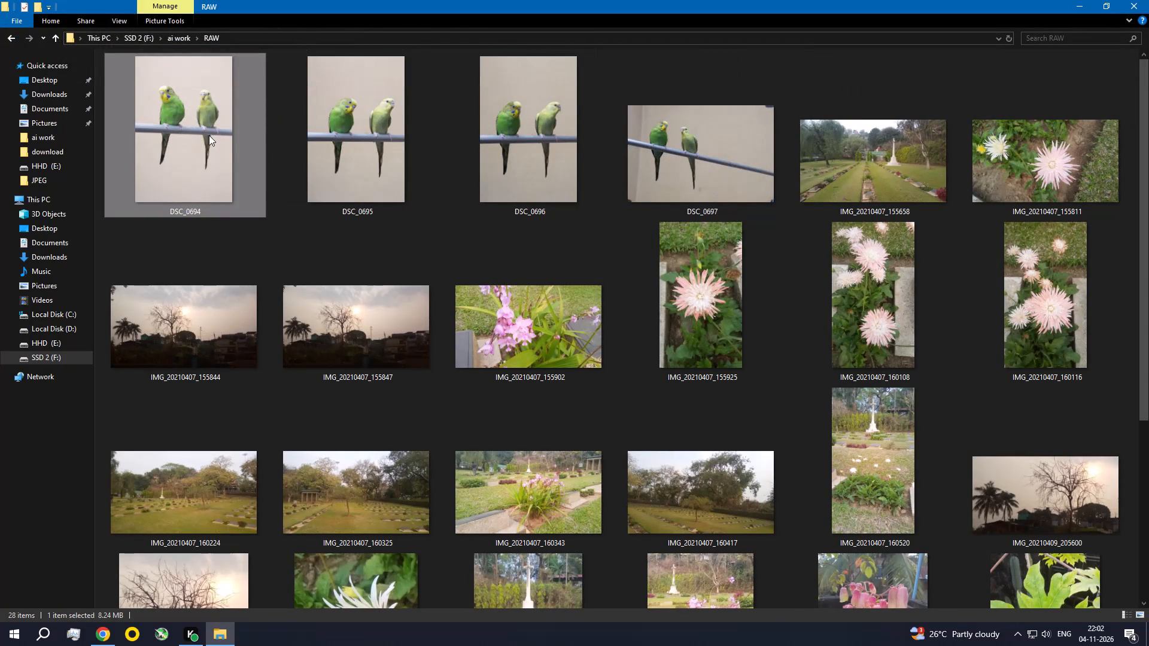
Select the first six photos in the RAW folder, from DSC_0694 through IMG_20210407_155811.
click(209, 135)
shift+click(1047, 164)
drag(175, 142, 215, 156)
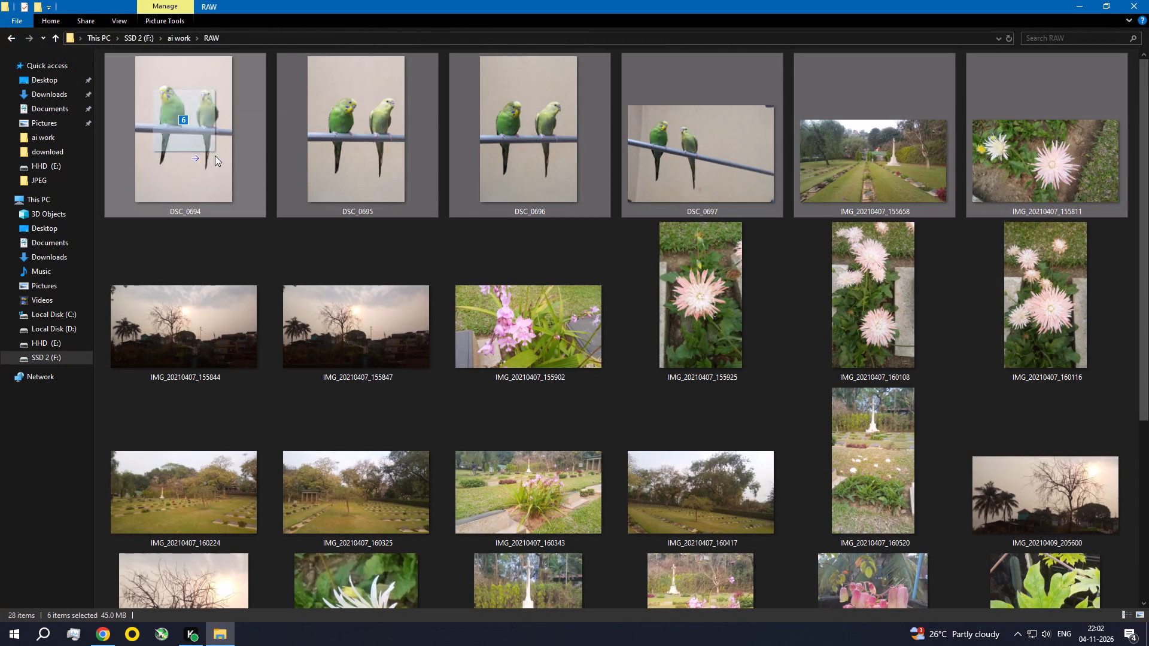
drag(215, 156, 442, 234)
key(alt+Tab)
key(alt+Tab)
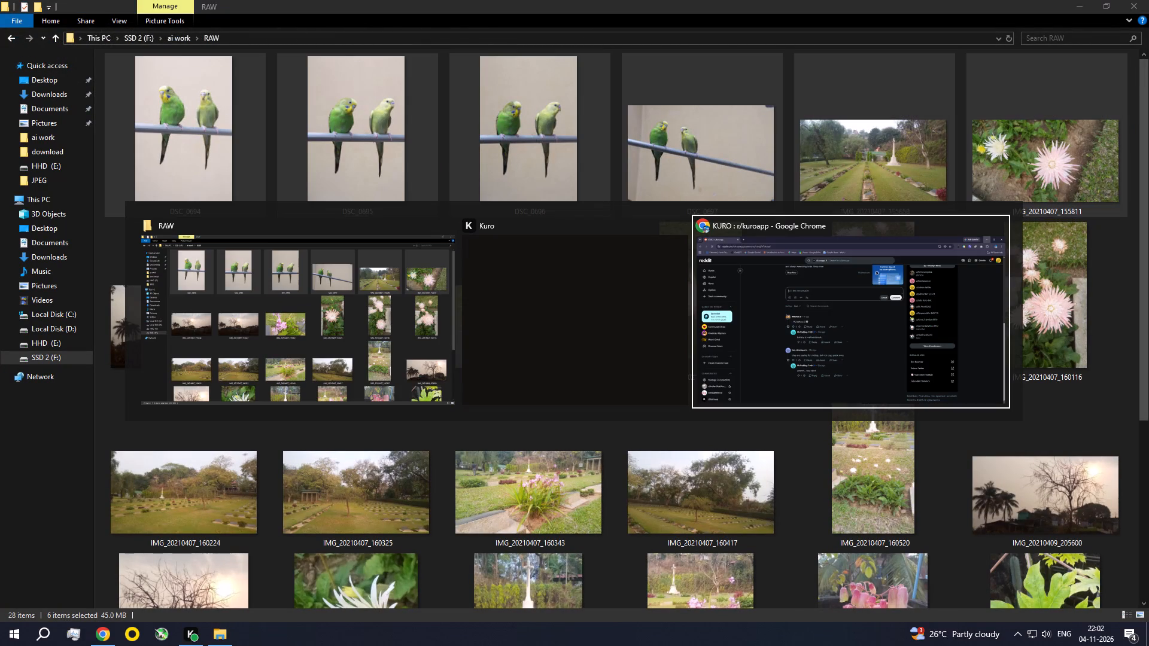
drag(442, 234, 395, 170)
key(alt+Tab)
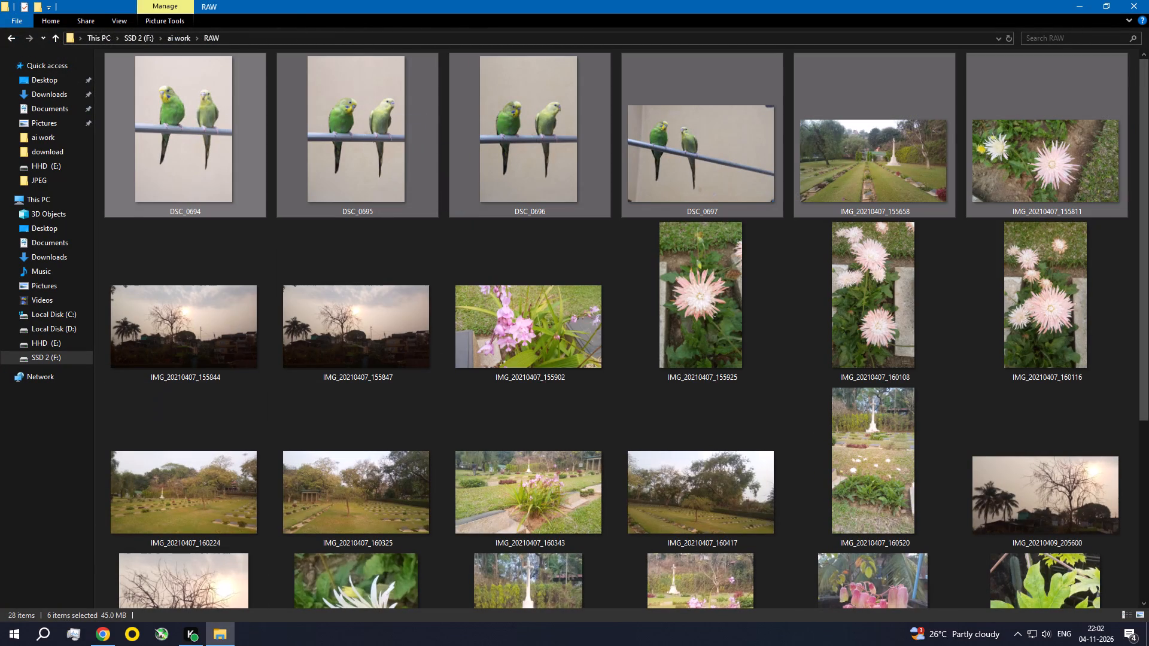
Launch Adobe Photoshop 2024.
click(0, 645)
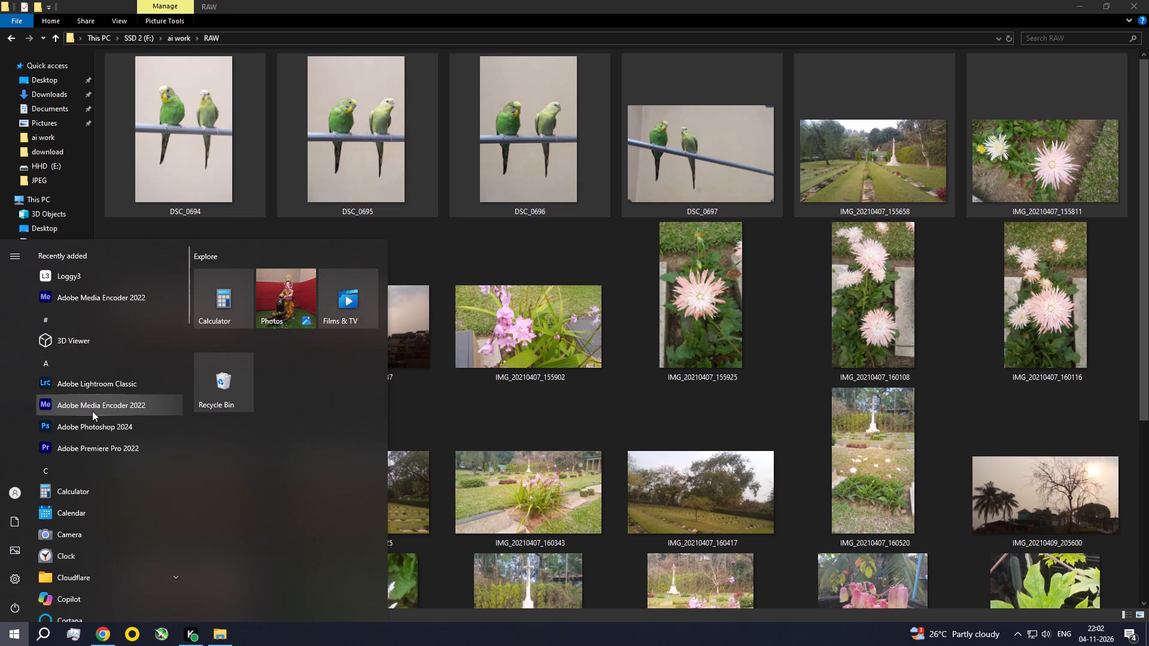
click(91, 429)
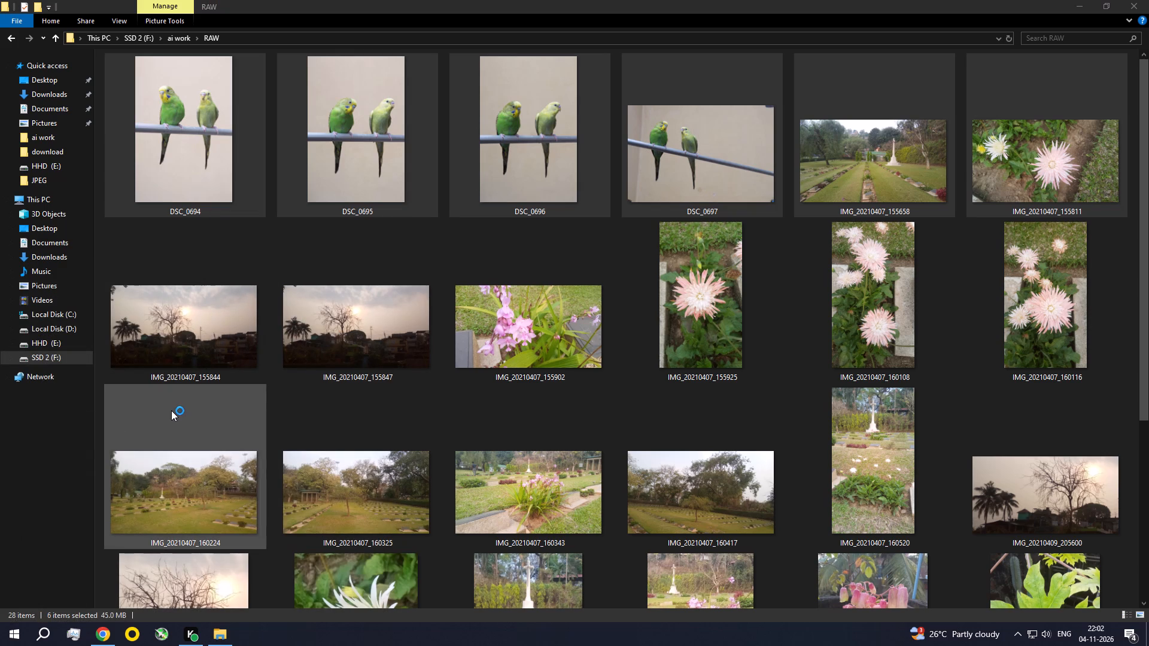
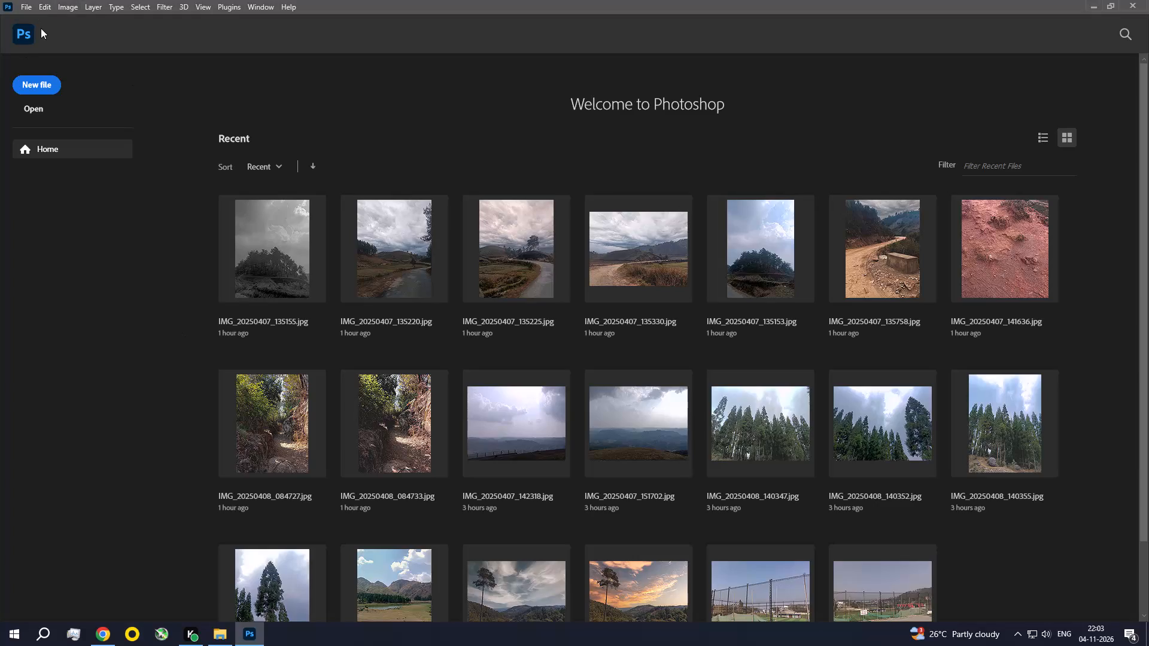
Open the six selected photos from the RAW folder as separate Photoshop documents.
click(23, 36)
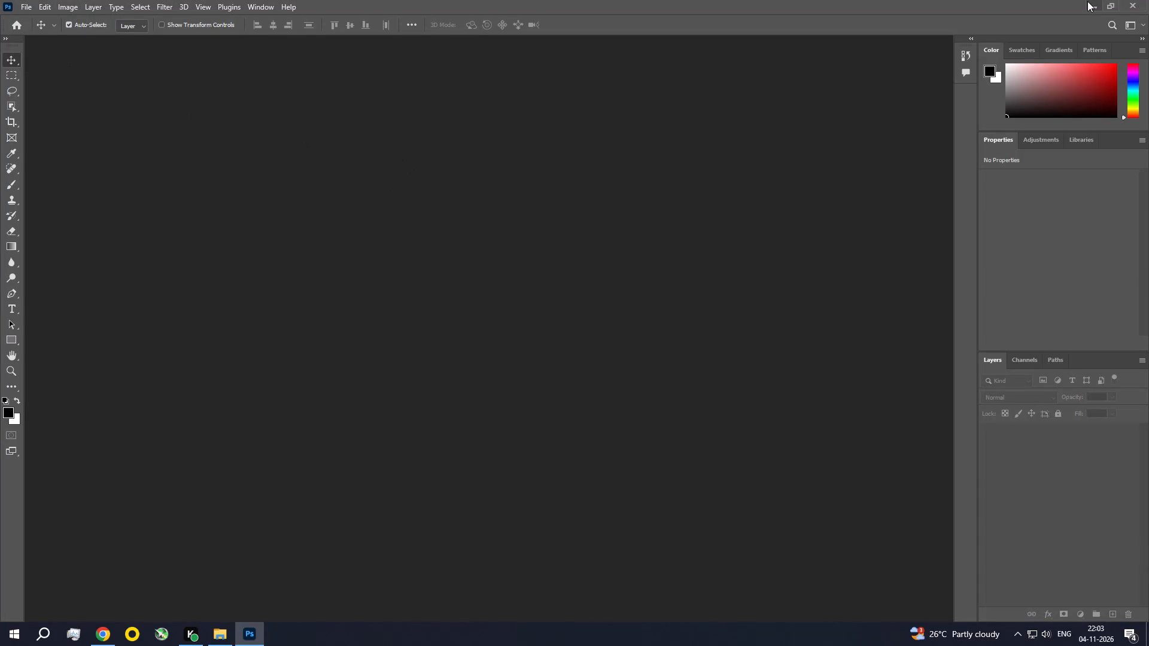
click(1087, 1)
drag(196, 131, 379, 256)
key(alt+Tab)
Switch to Google Chrome and close its window.
click(105, 636)
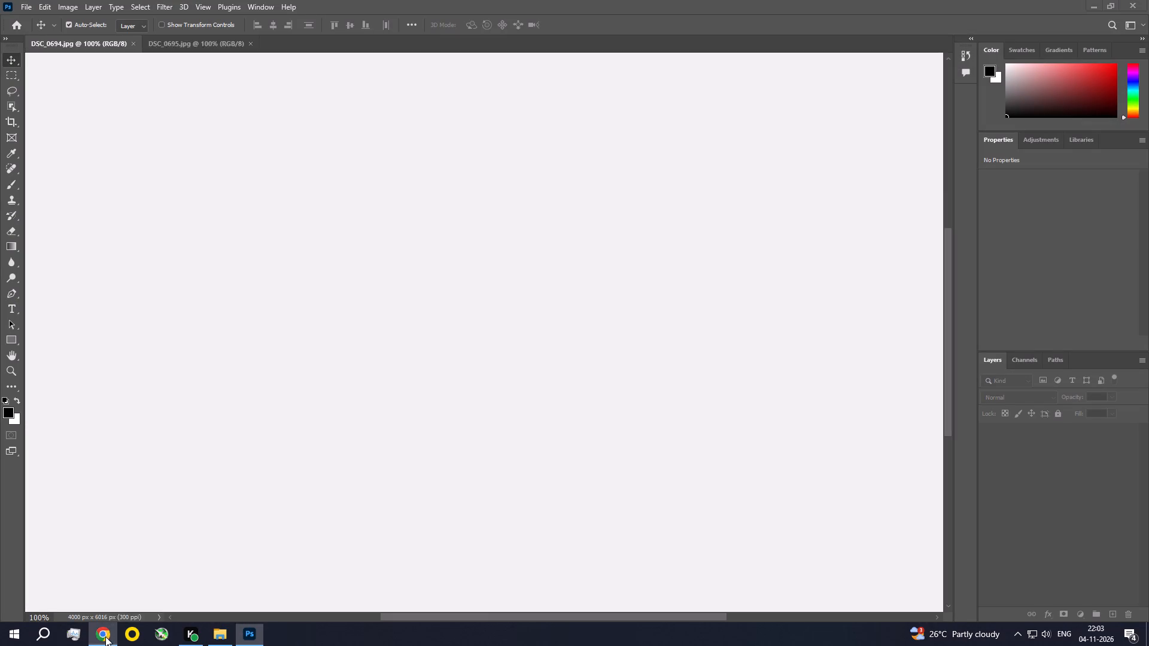
click(1148, 0)
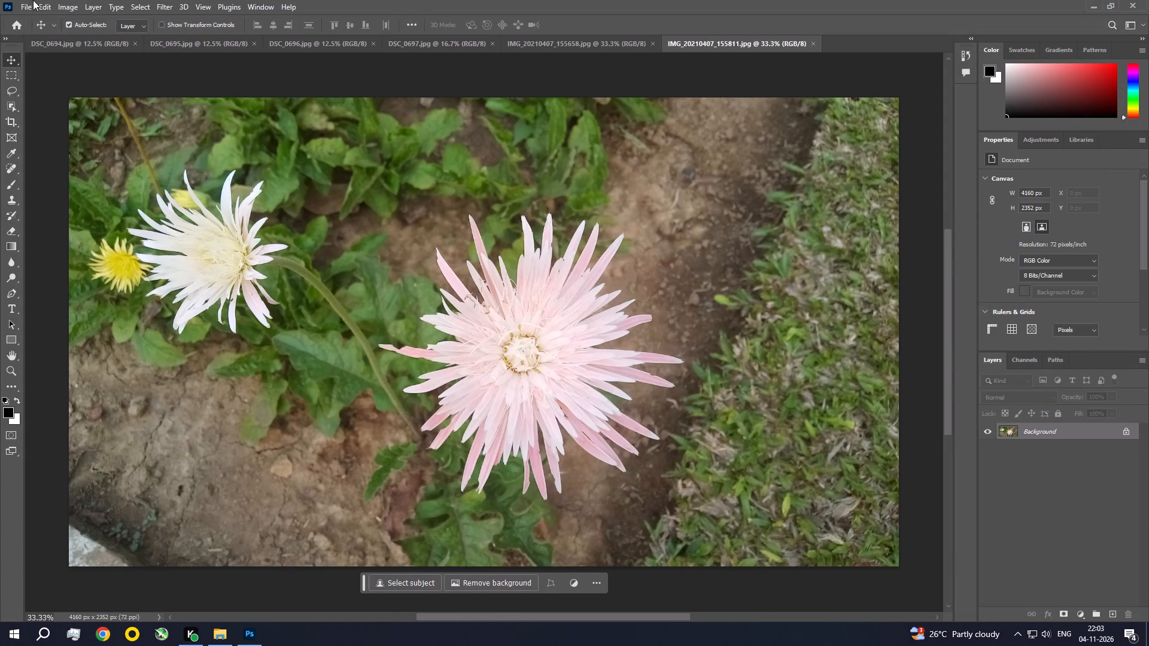
Open IMG_20210407_155811 in the Camera Raw Filter and set Exposure to -0.35 and Contrast to +21.
click(170, 6)
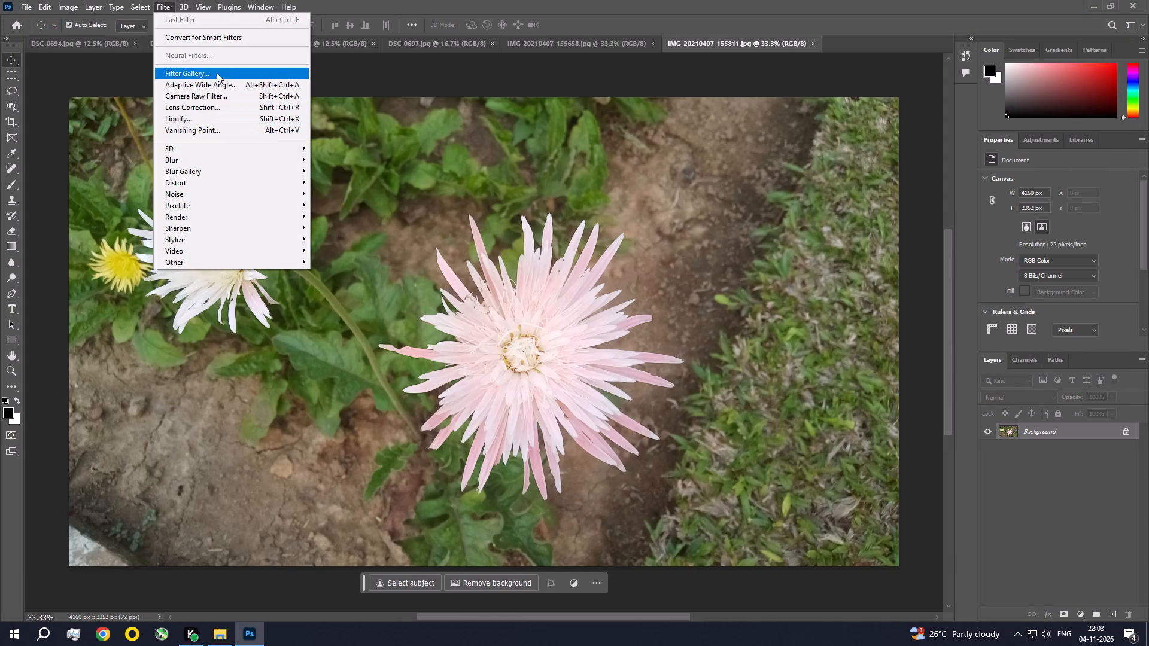
click(217, 93)
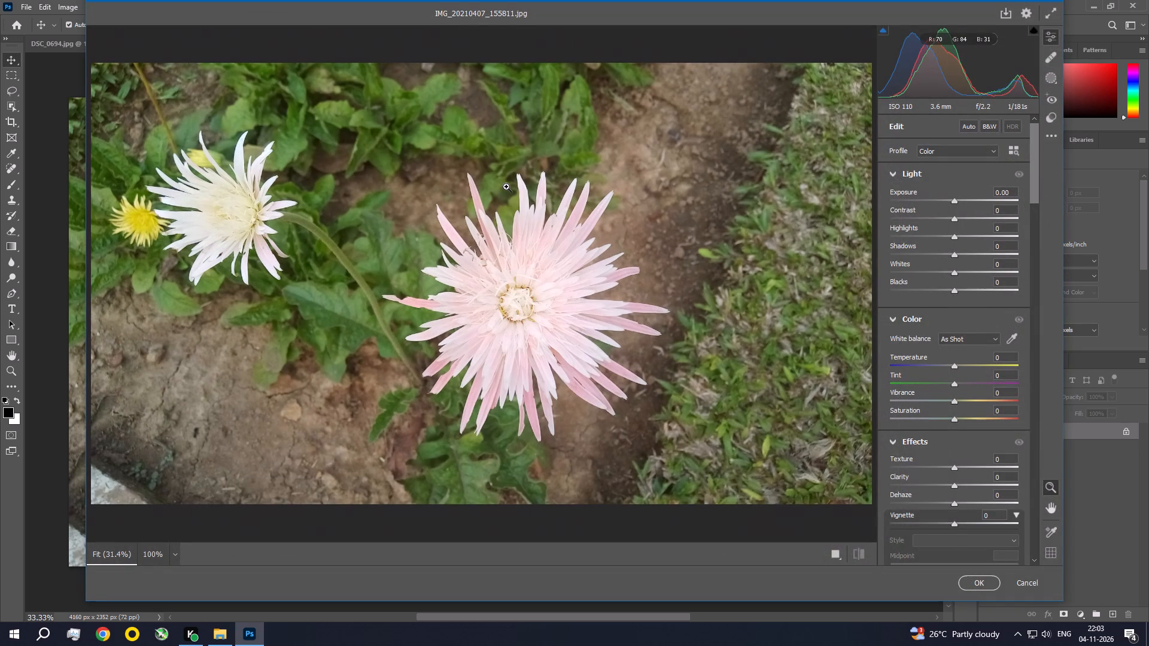
click(955, 198)
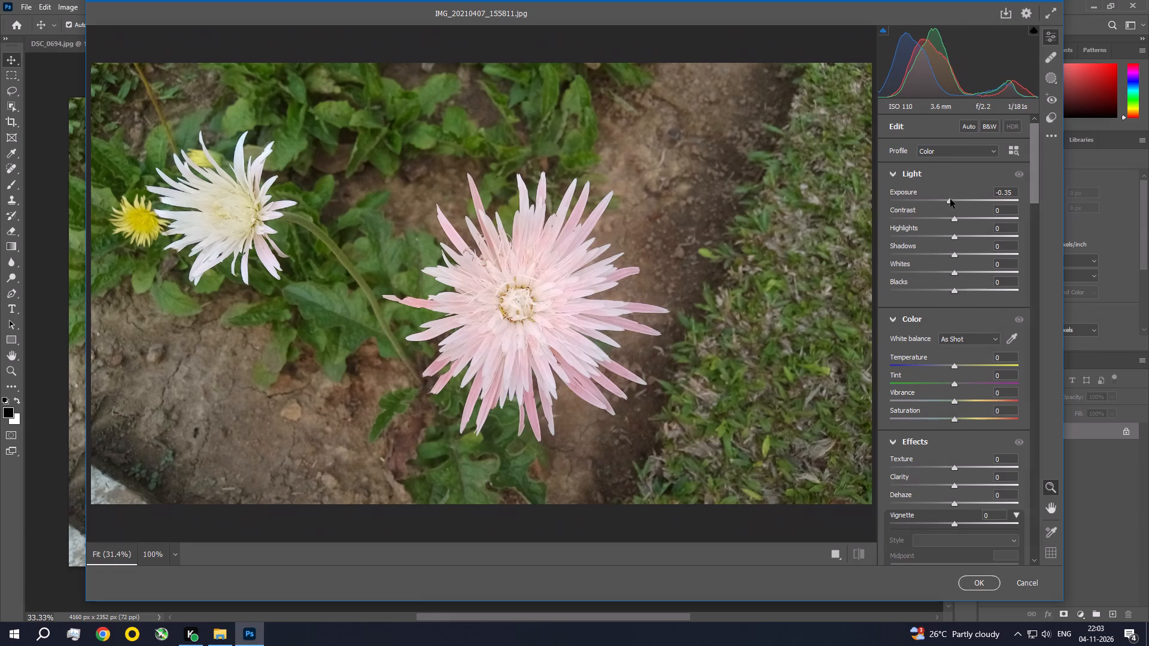
drag(953, 220, 961, 221)
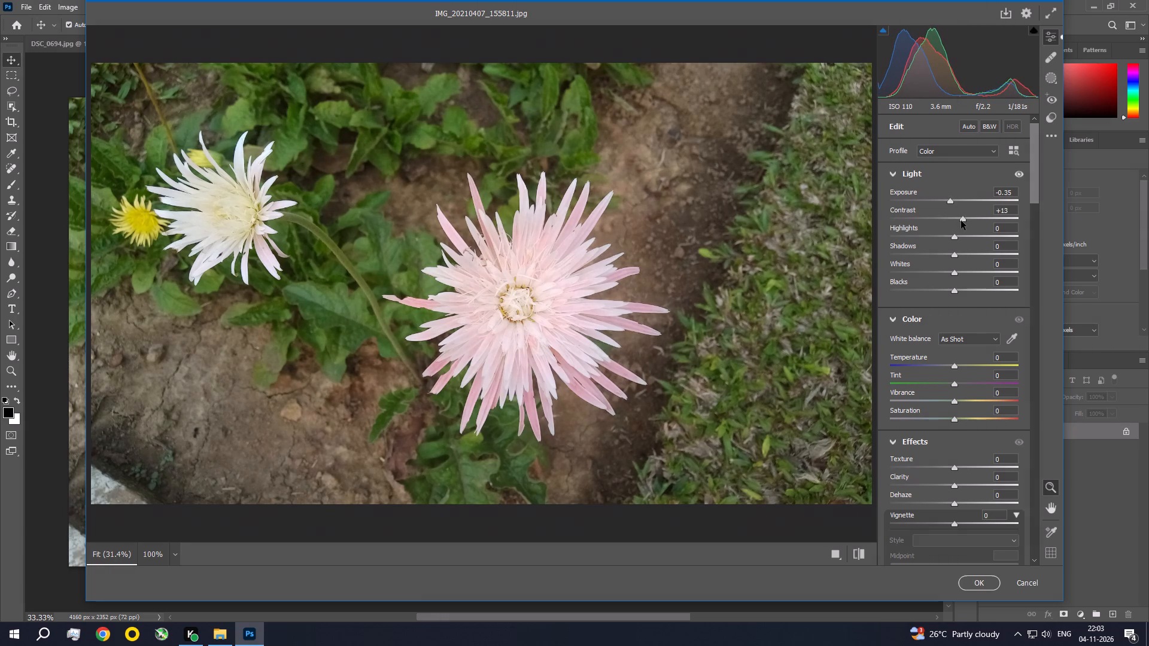
drag(961, 221, 966, 223)
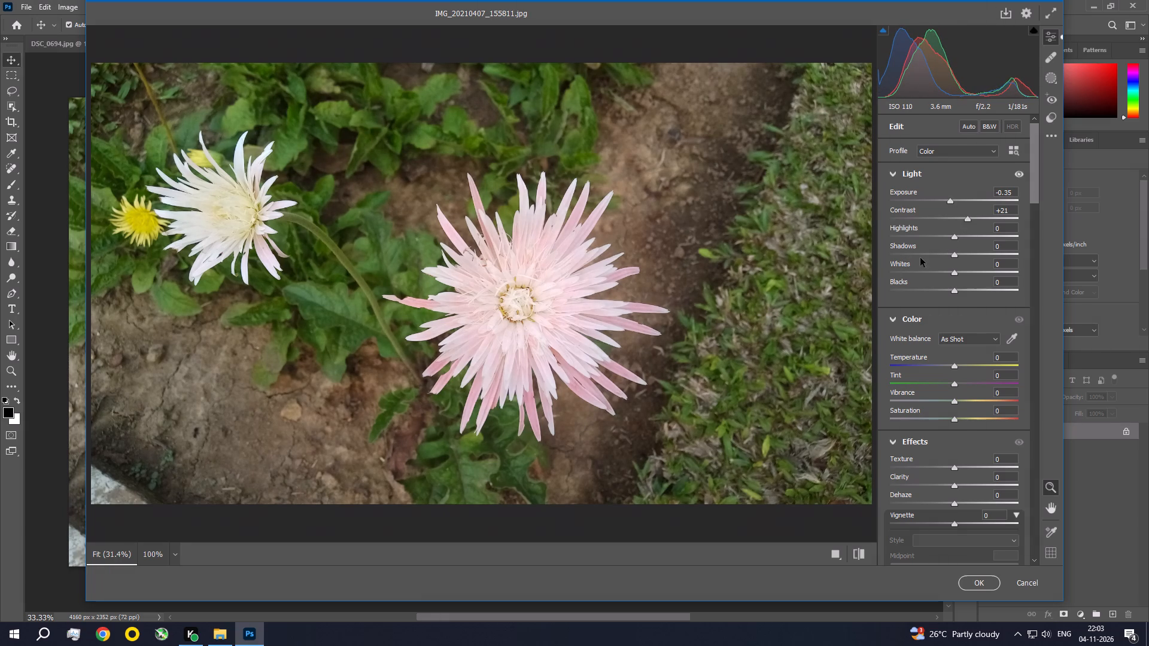
Set the Light adjustments Highlights to -38, Shadows to +19 and Whites to -26.
drag(954, 240, 944, 239)
drag(944, 239, 937, 240)
drag(940, 237, 931, 237)
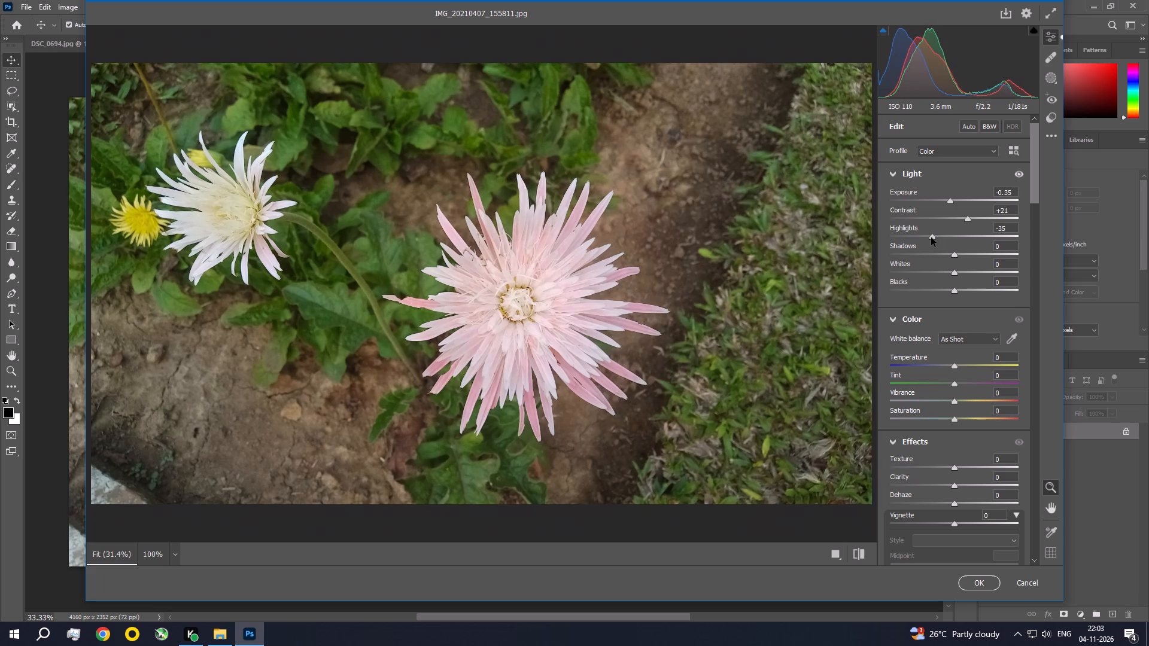
drag(931, 237, 929, 237)
drag(954, 253, 963, 256)
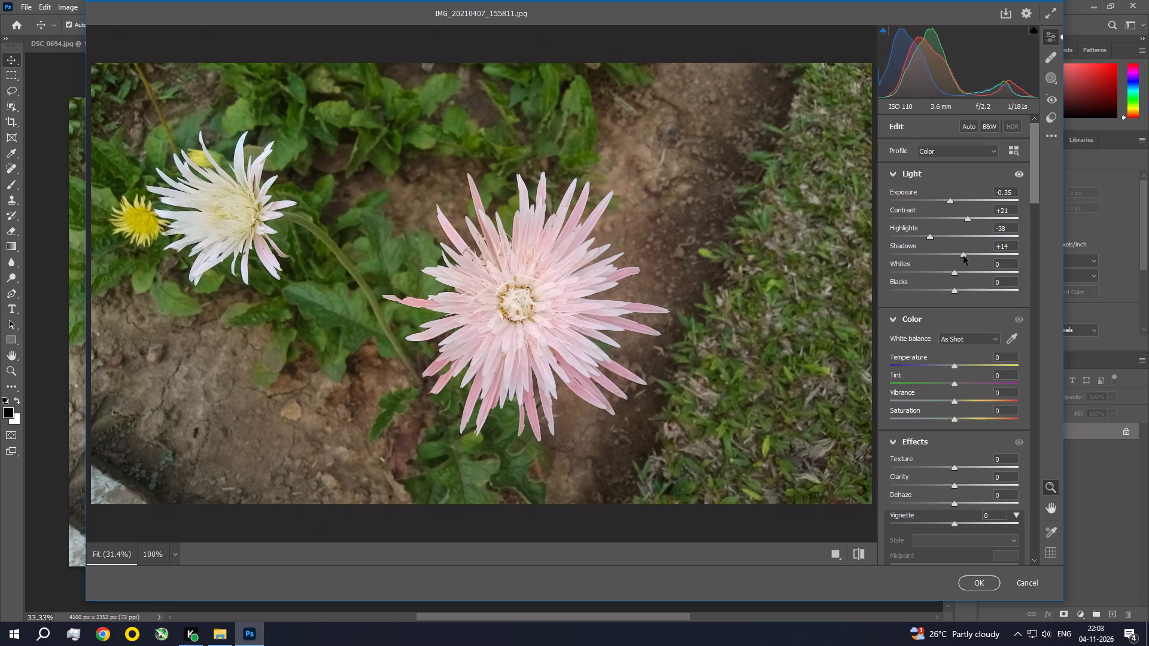
drag(963, 256, 966, 257)
drag(953, 273, 937, 272)
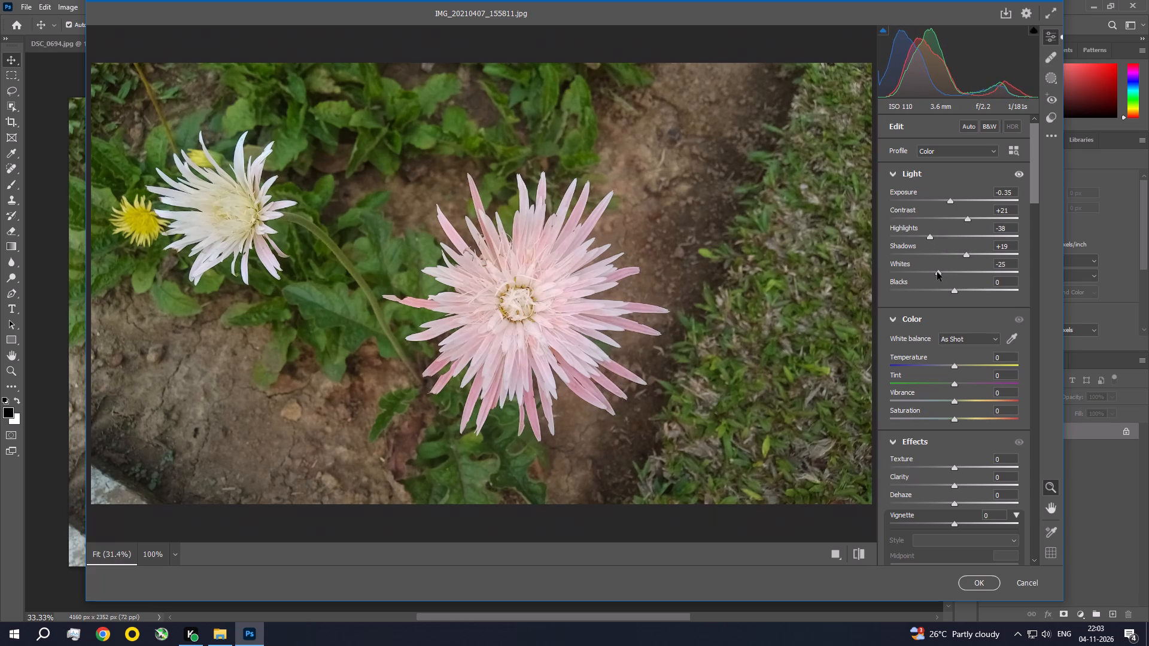
drag(937, 272, 937, 272)
Set the photo's Vibrance to +10 and Saturation to +15.
drag(956, 402, 959, 404)
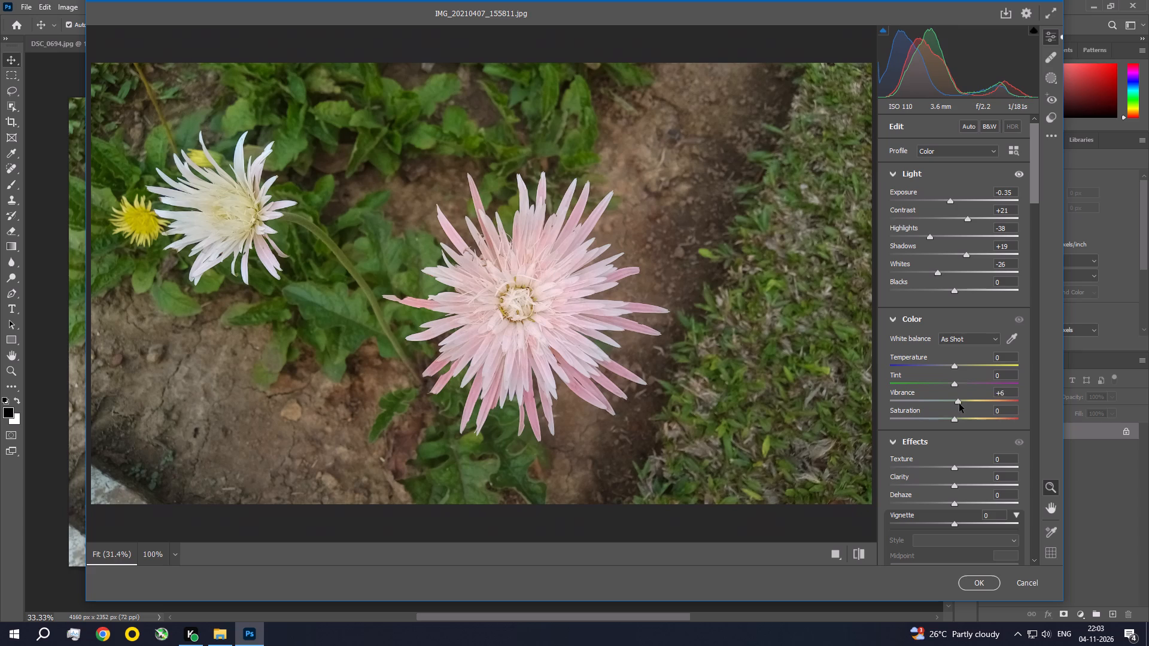
drag(959, 404, 962, 406)
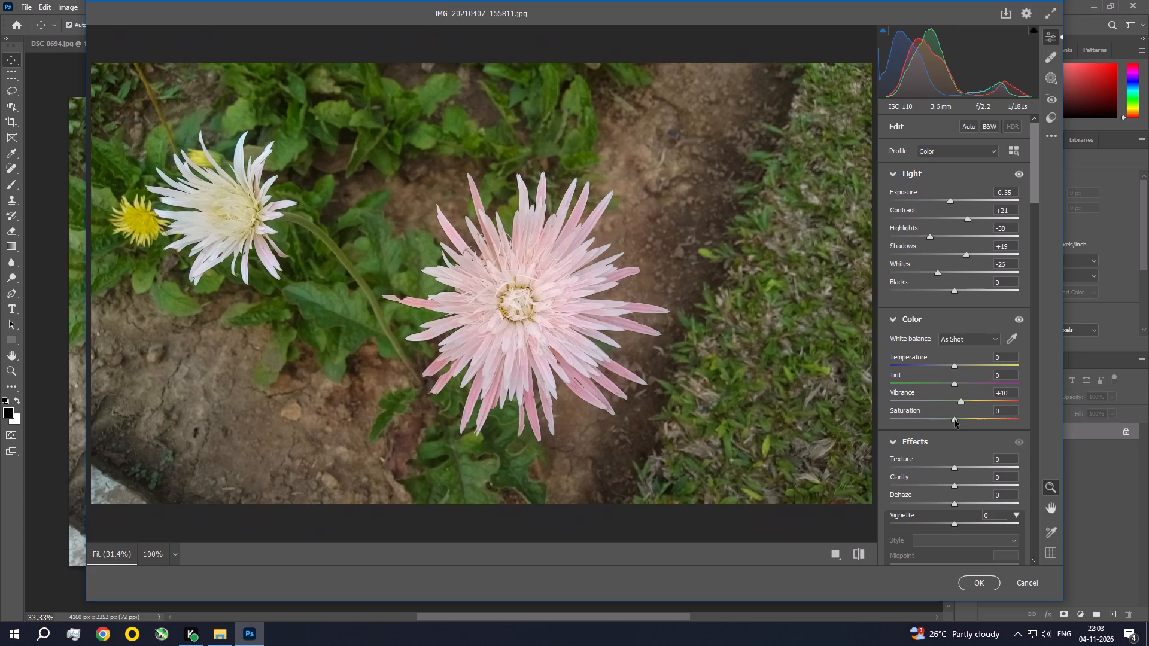
drag(955, 420, 959, 422)
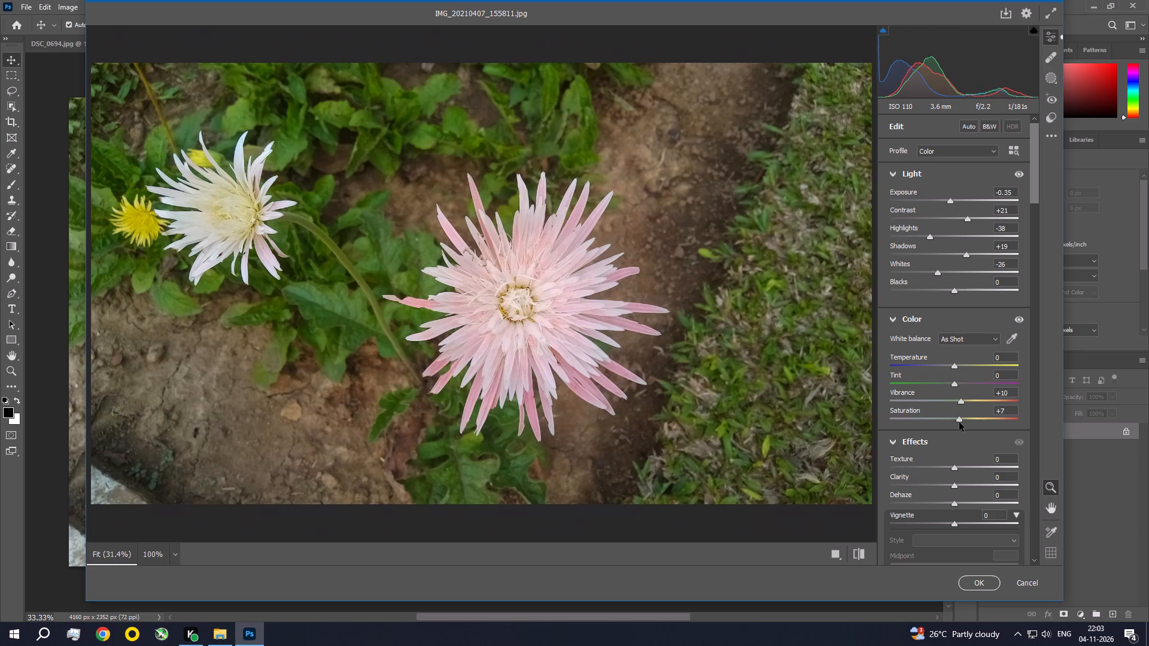
drag(959, 422, 964, 424)
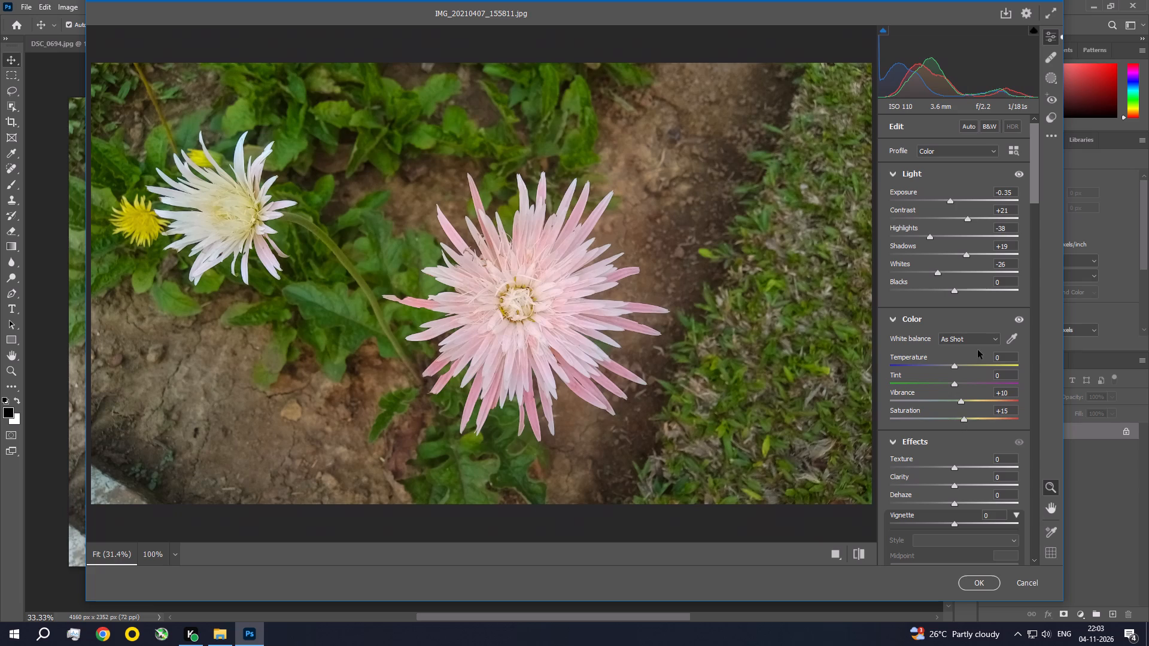
Set the Effects adjustments Texture to +11, Clarity to +10 and Dehaze to +11.
drag(1036, 167, 1035, 192)
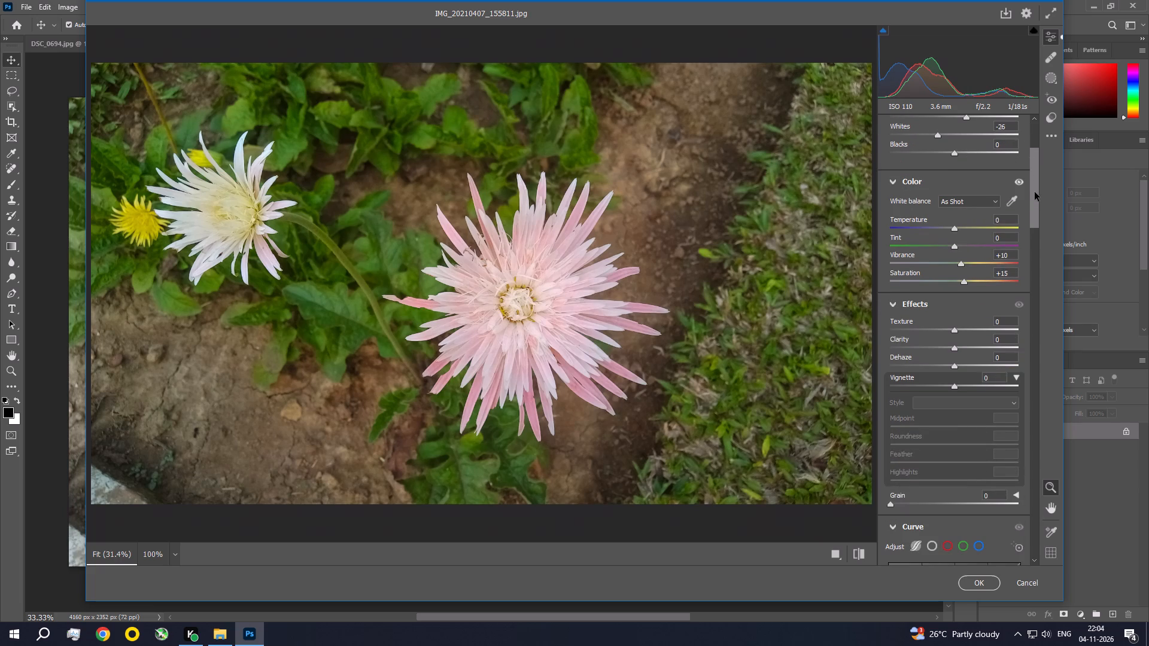
drag(1035, 192, 1028, 219)
drag(953, 178, 959, 181)
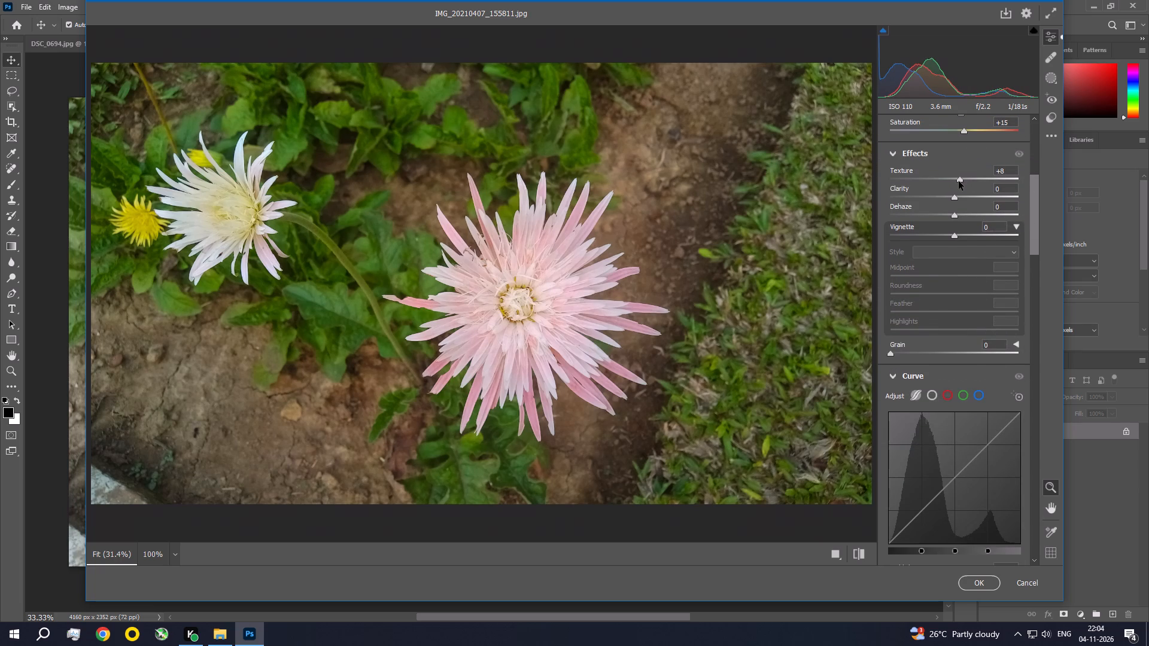
drag(959, 181, 960, 182)
click(956, 200)
drag(956, 199, 963, 201)
drag(955, 215, 946, 218)
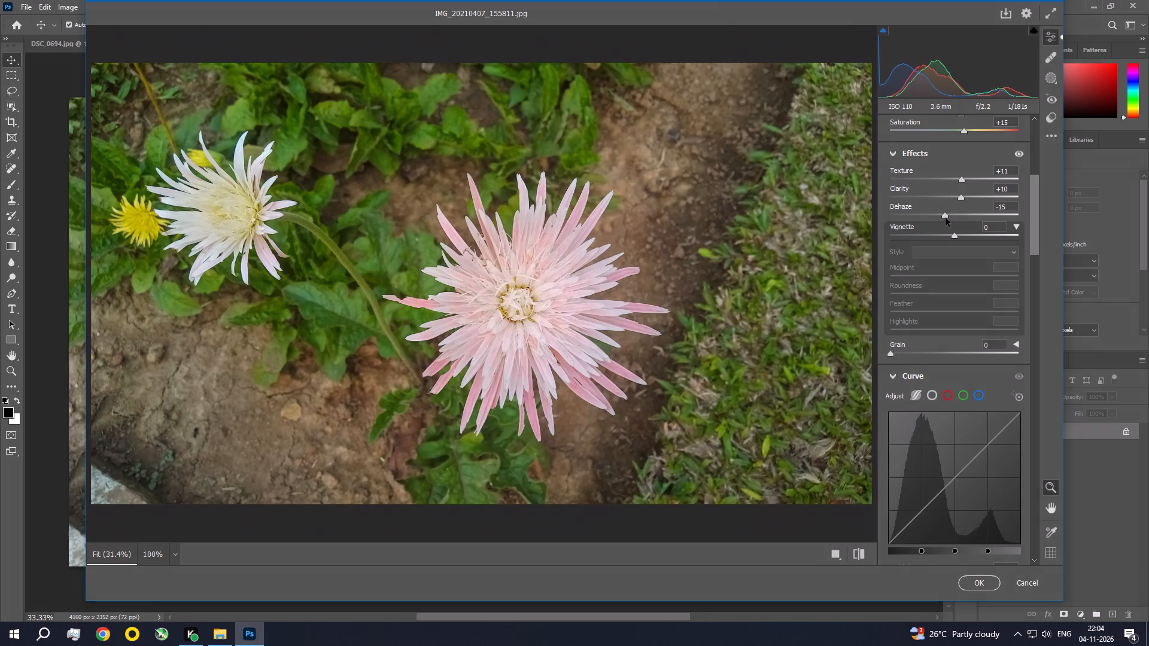
drag(946, 218, 962, 224)
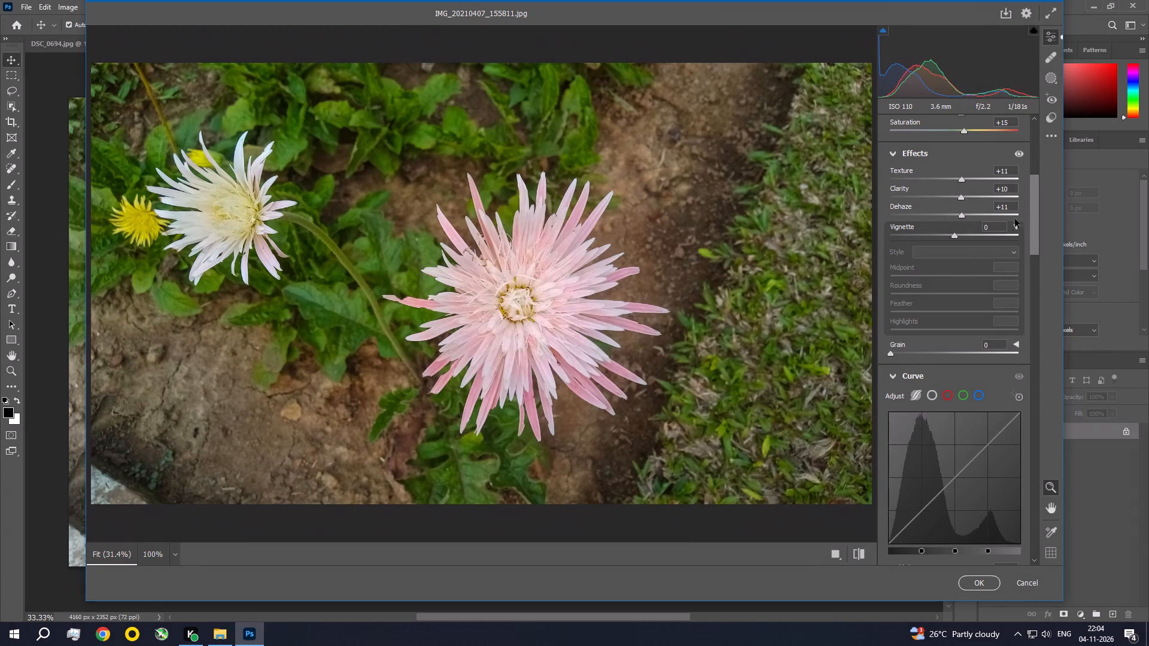
Set Highlights to -15 and Lights to -13 on the parametric tone curve.
drag(1041, 196, 1037, 241)
drag(1032, 220, 1032, 239)
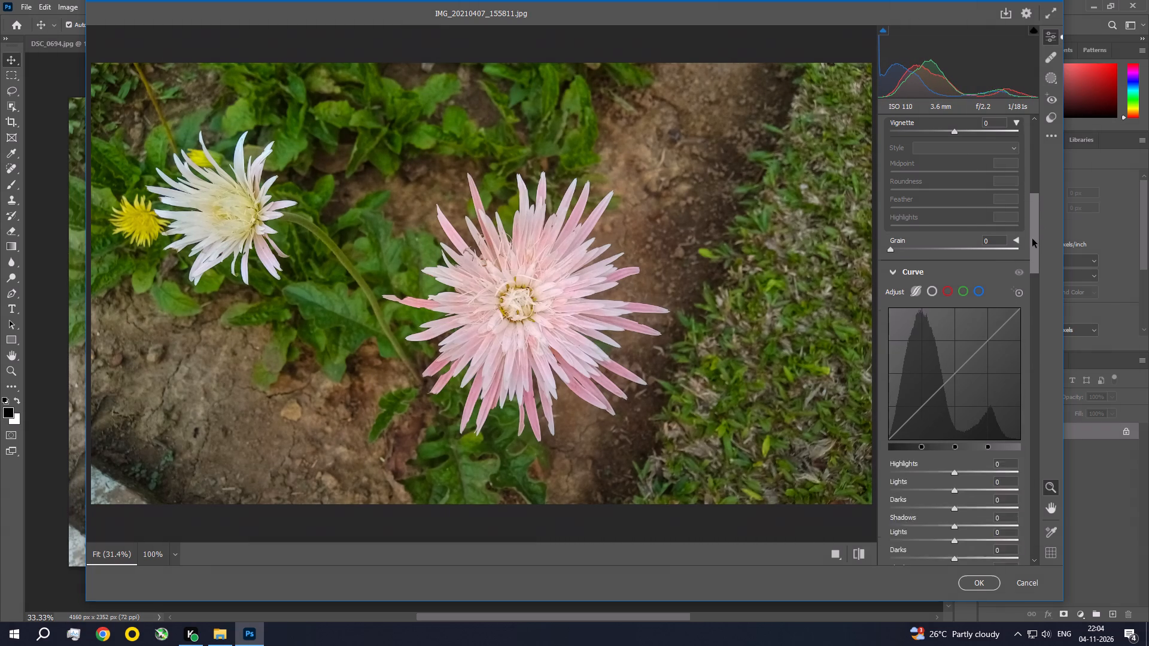
drag(1032, 239, 1032, 269)
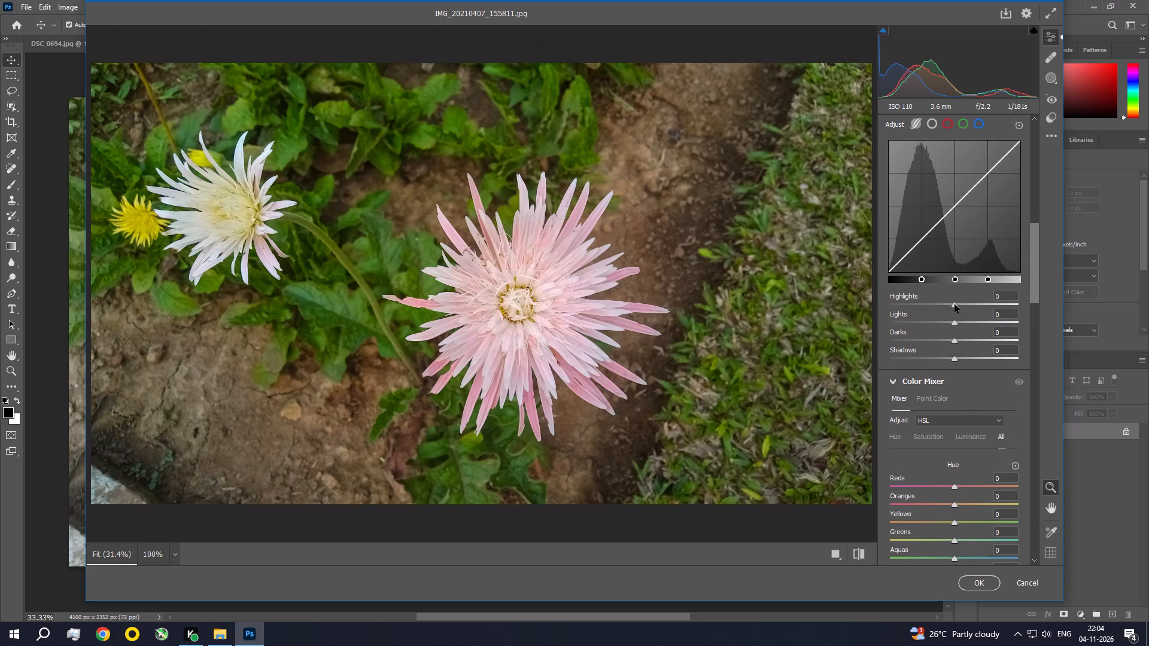
drag(955, 304, 945, 304)
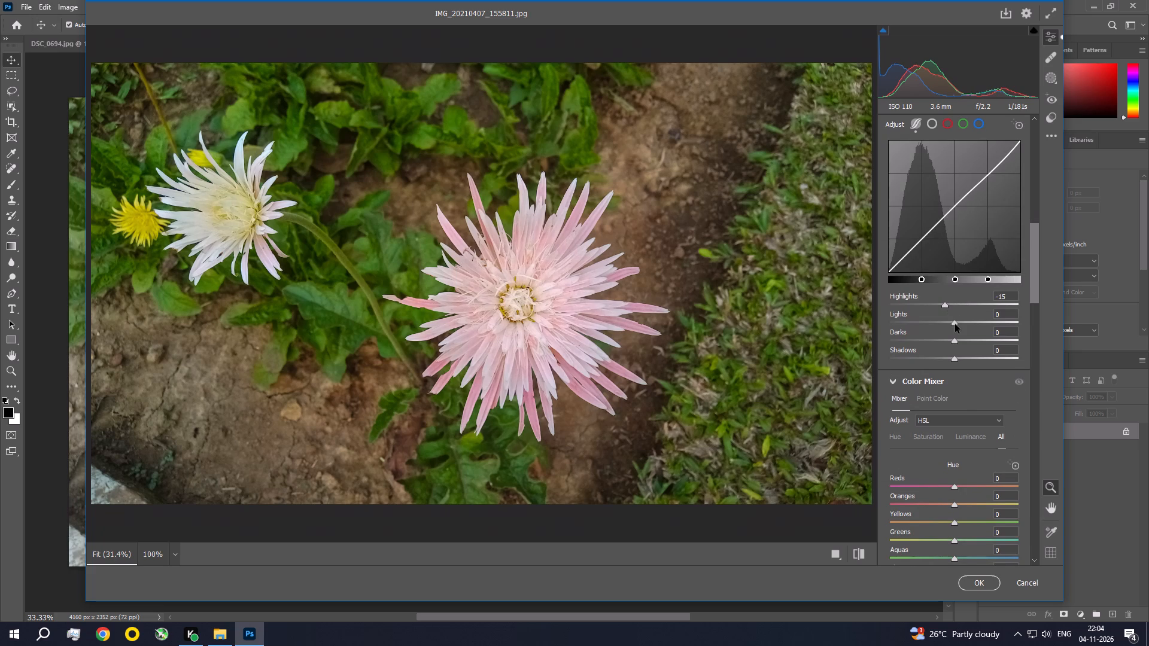
drag(955, 324, 947, 322)
Set the Detail adjustments Sharpening to 20, Noise Reduction to 11 and Color Noise Reduction to 11.
drag(1032, 256, 1034, 273)
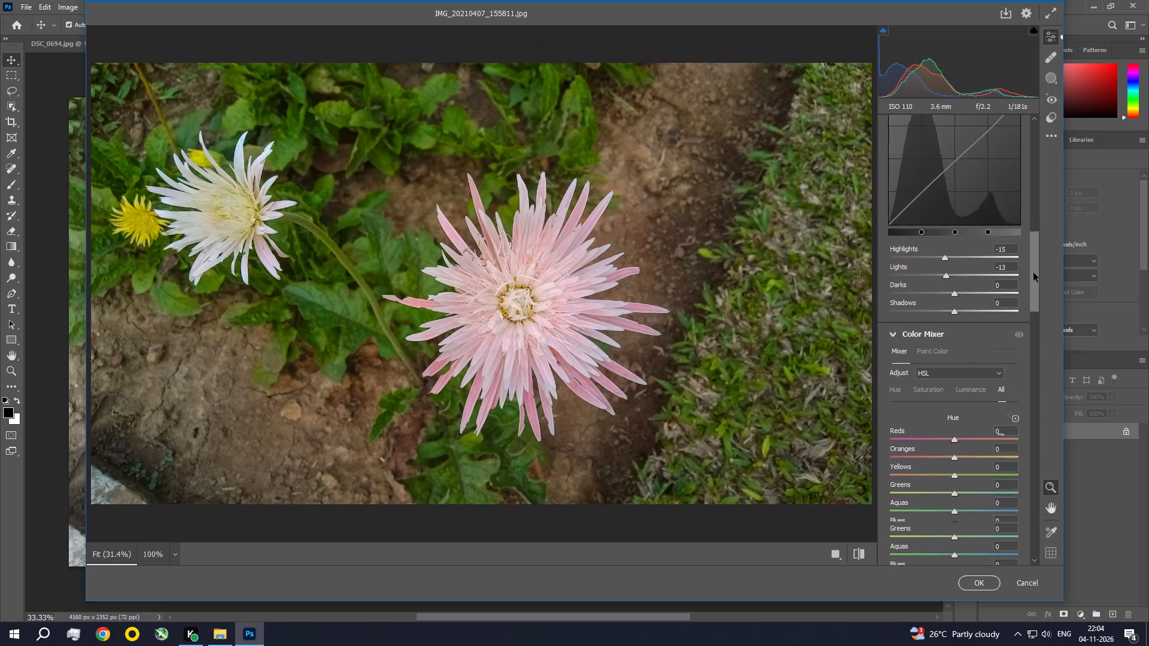
drag(1034, 273, 1039, 438)
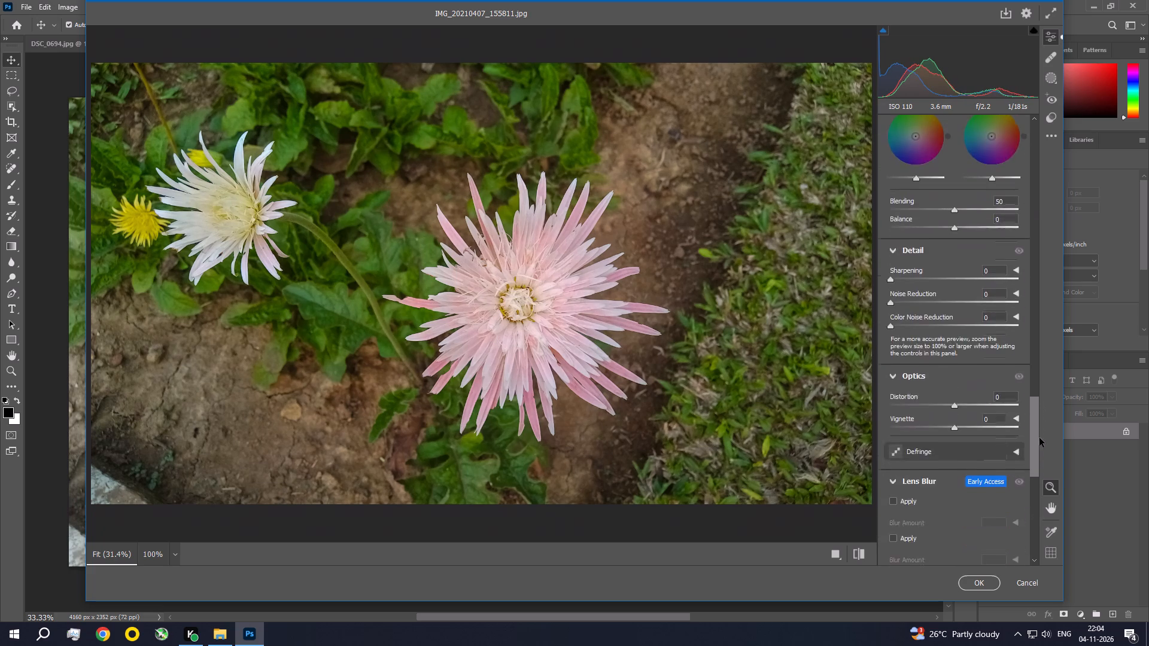
drag(1039, 438, 1041, 448)
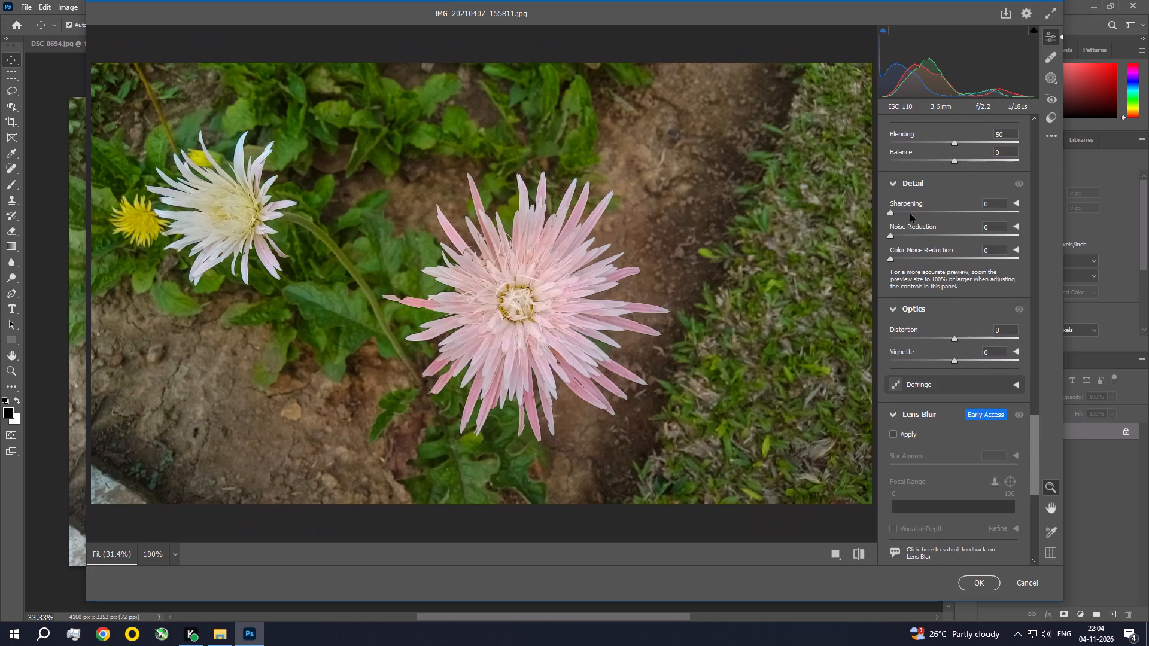
click(907, 211)
click(904, 234)
click(904, 260)
Browse the Artistic profiles and apply the Artistic 06 profile to the photo.
drag(1034, 437, 1034, 479)
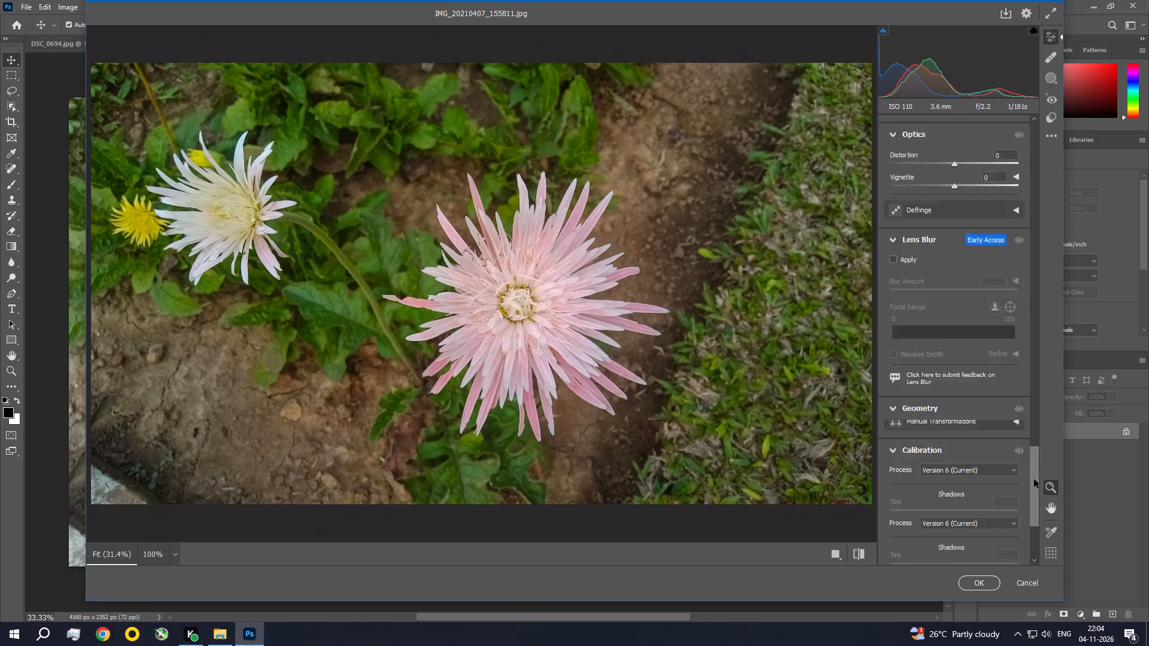
drag(1034, 479, 1038, 361)
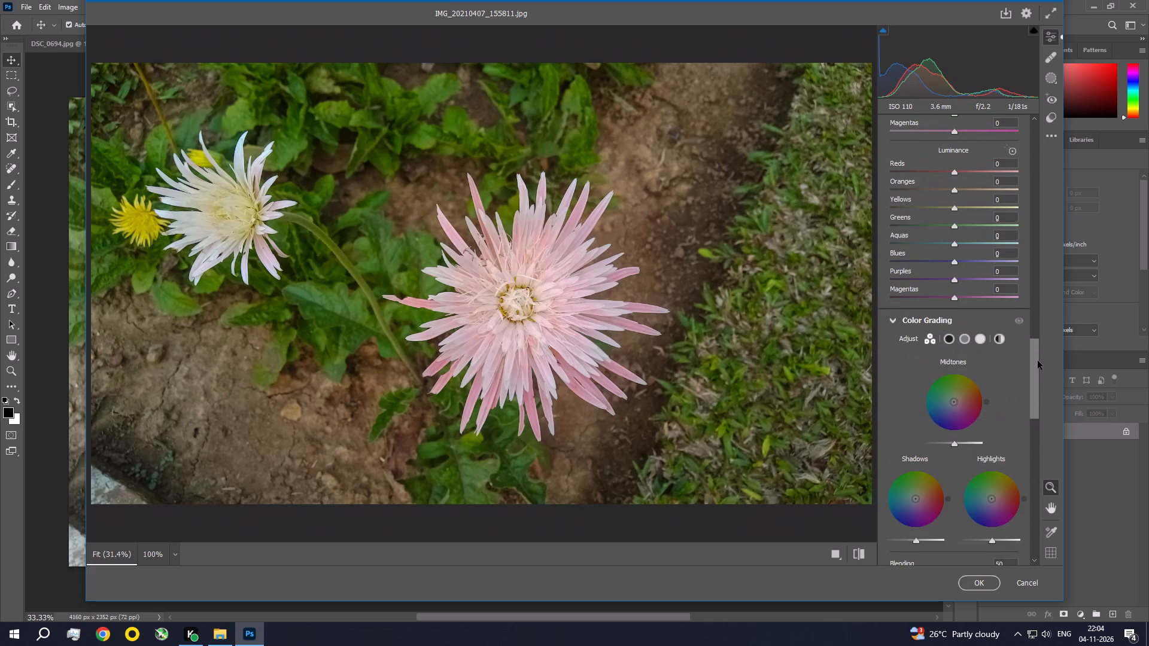
drag(1038, 361, 1039, 128)
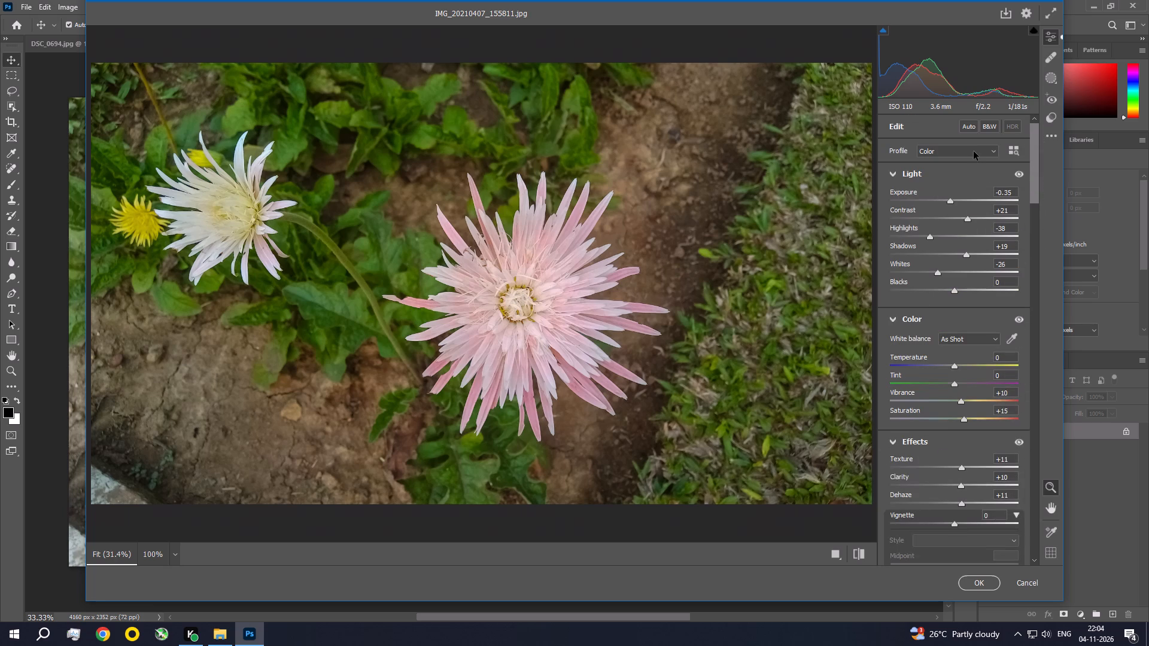
click(1017, 152)
click(887, 284)
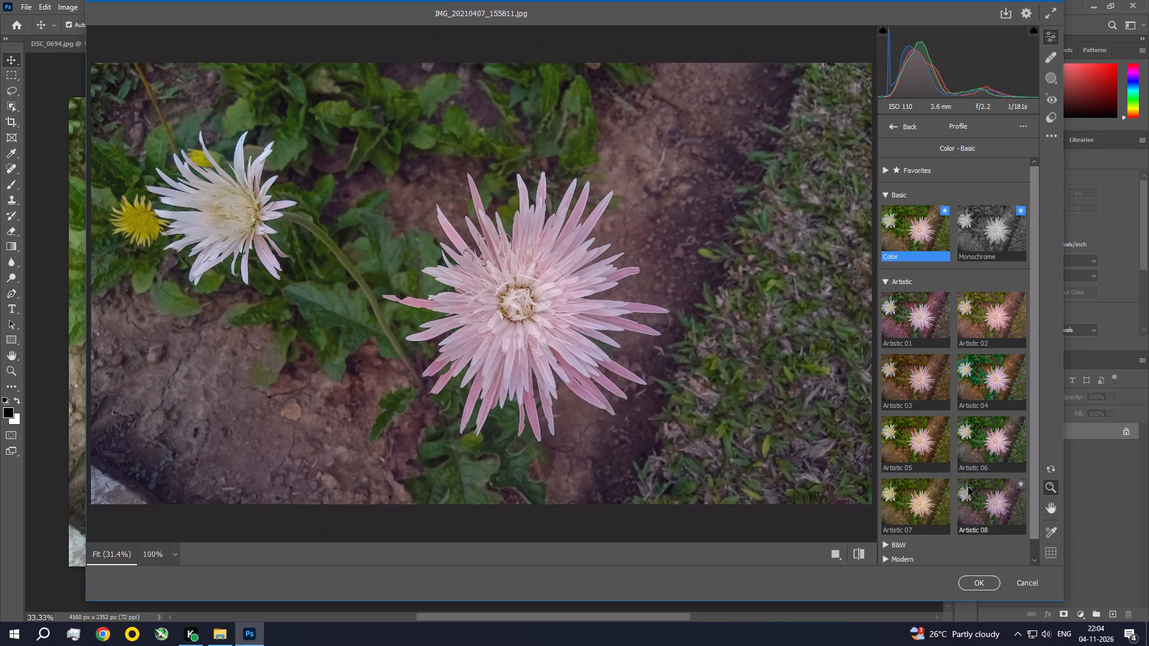
click(997, 437)
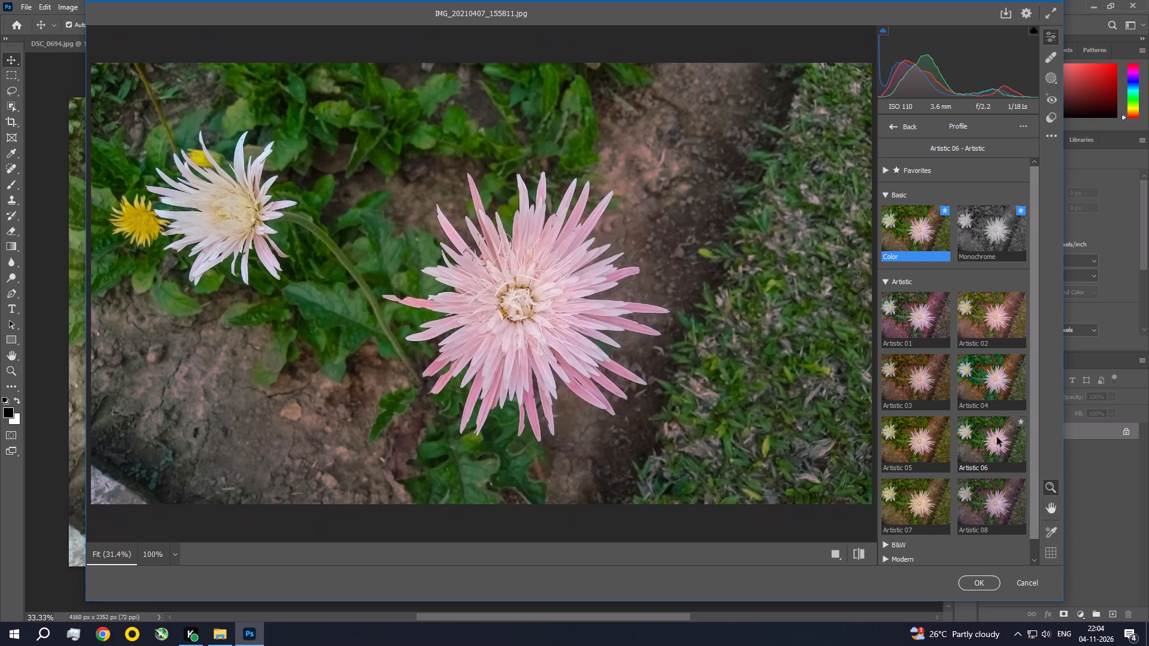
Browse the remaining Artistic profiles and the B&W profile group, previewing several black-and-white looks on the flower photo.
scroll(997, 437, down, 1)
scroll(997, 437, up, 4)
scroll(997, 437, down, 1)
click(890, 541)
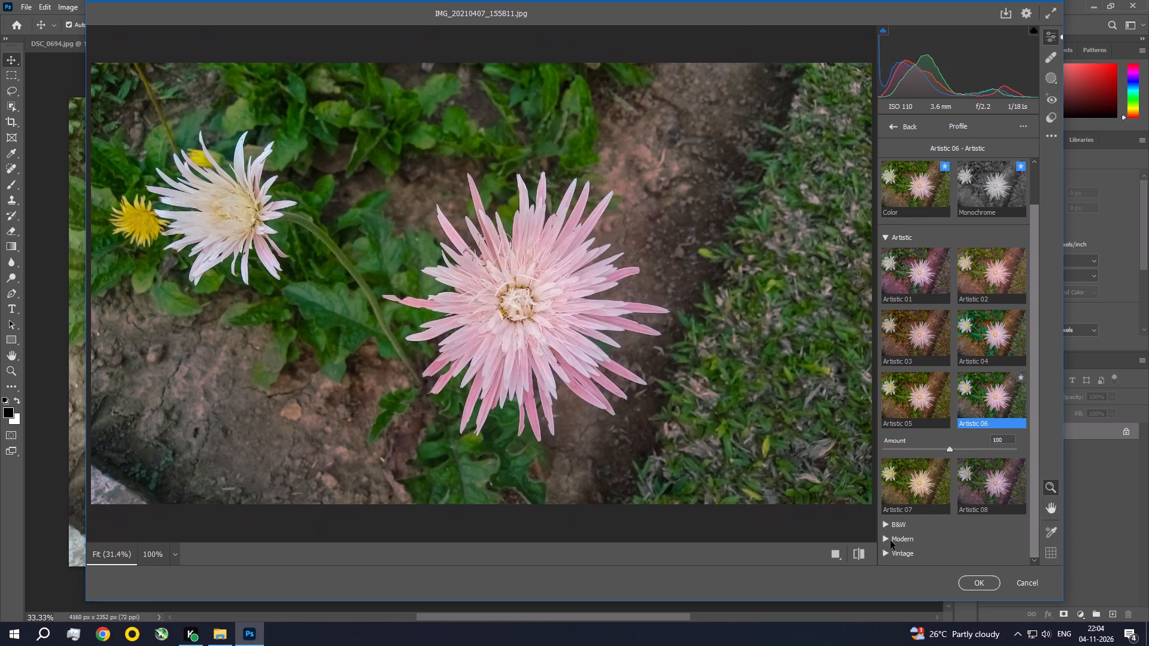
click(892, 525)
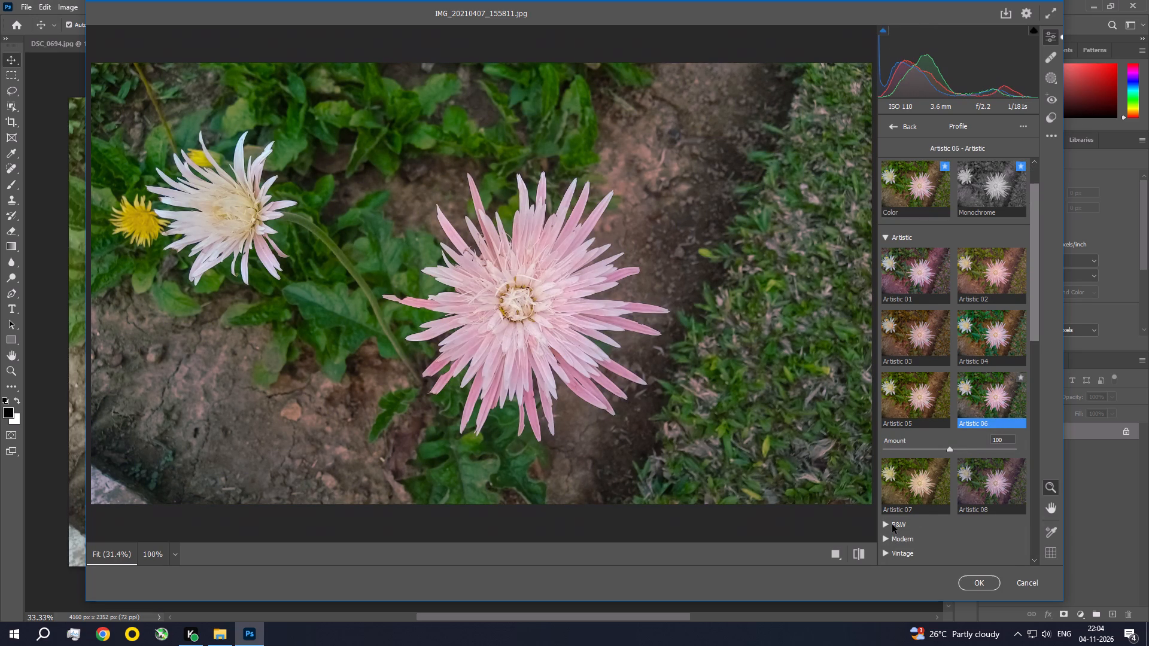
scroll(892, 525, down, 1)
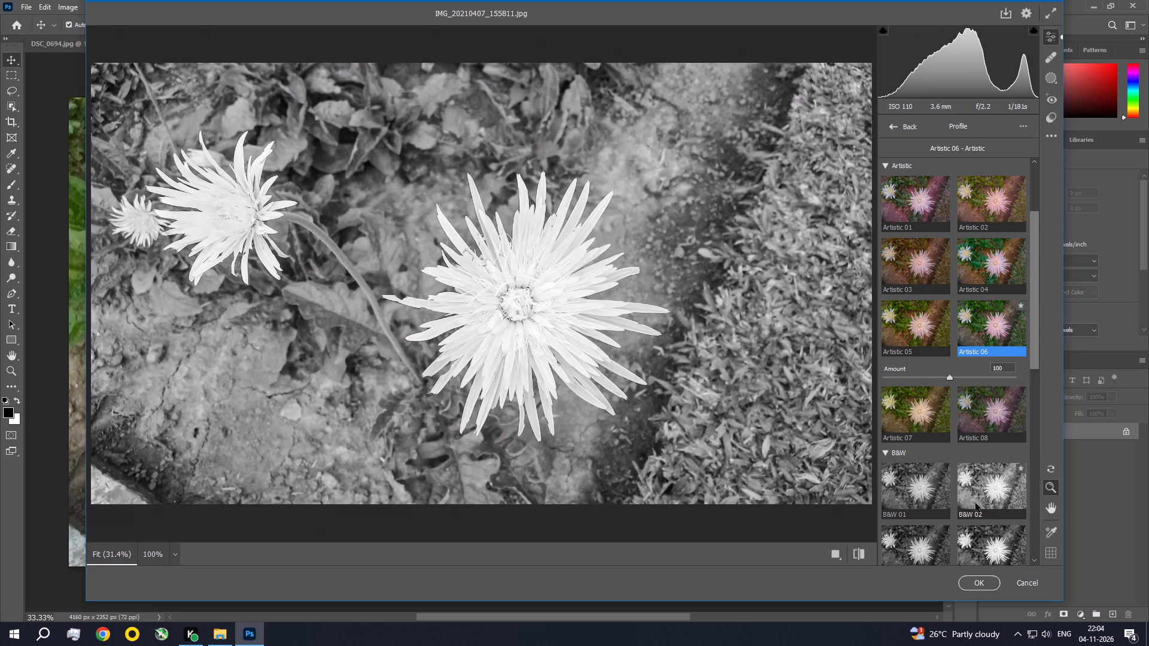
scroll(925, 541, down, 1)
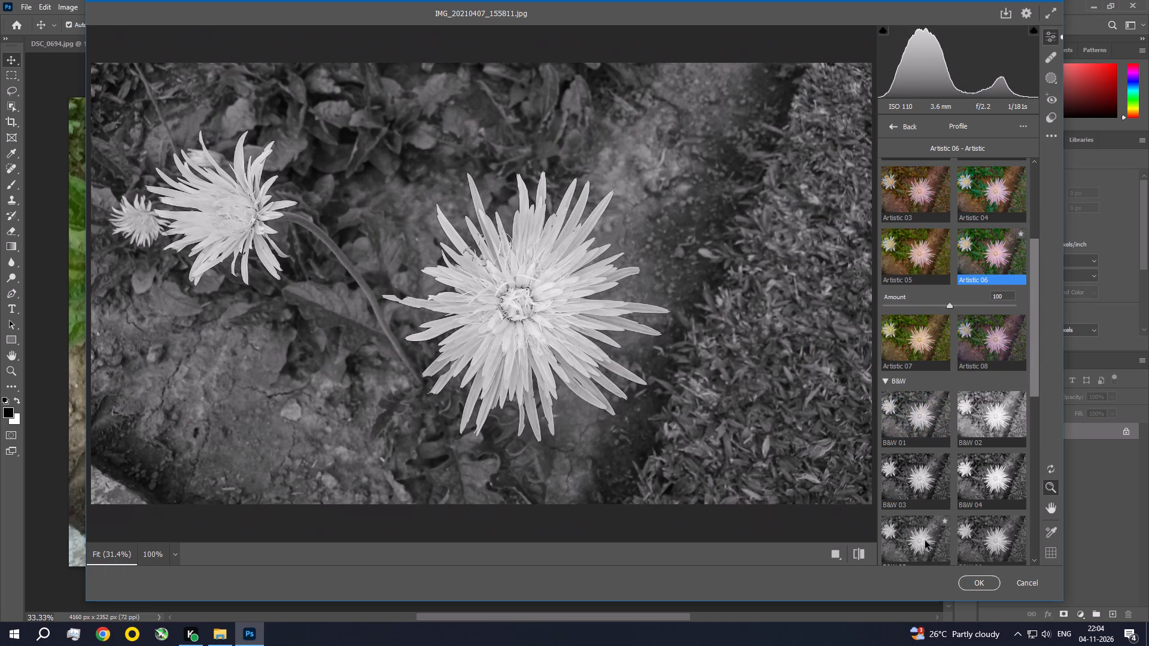
scroll(925, 541, down, 1)
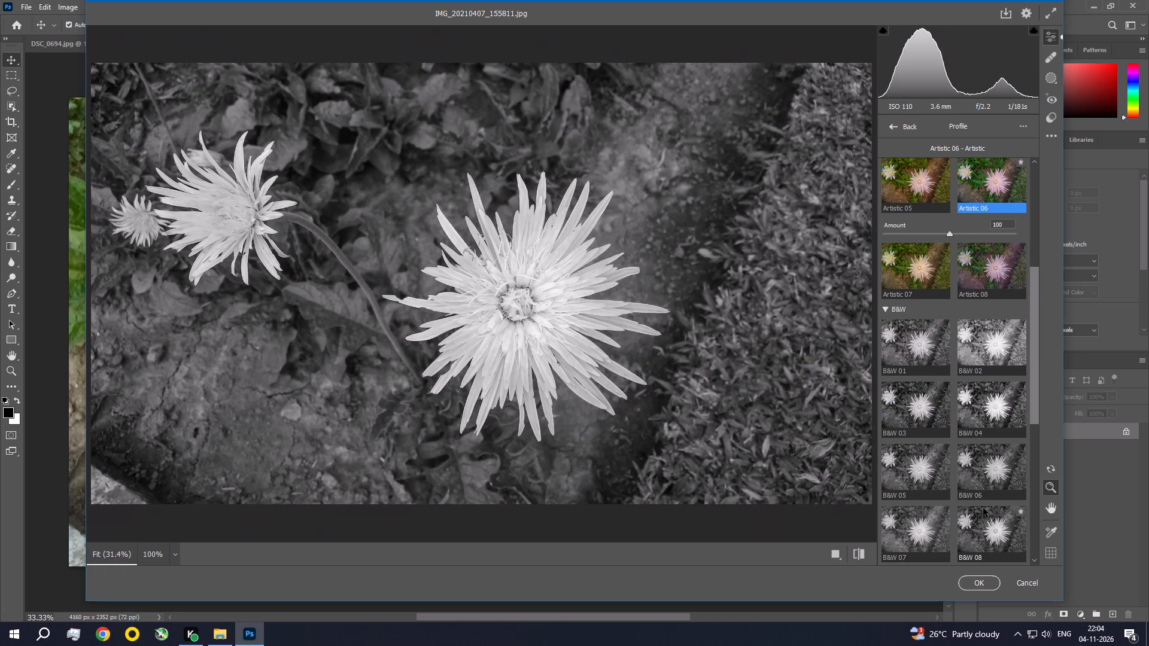
scroll(993, 522, down, 5)
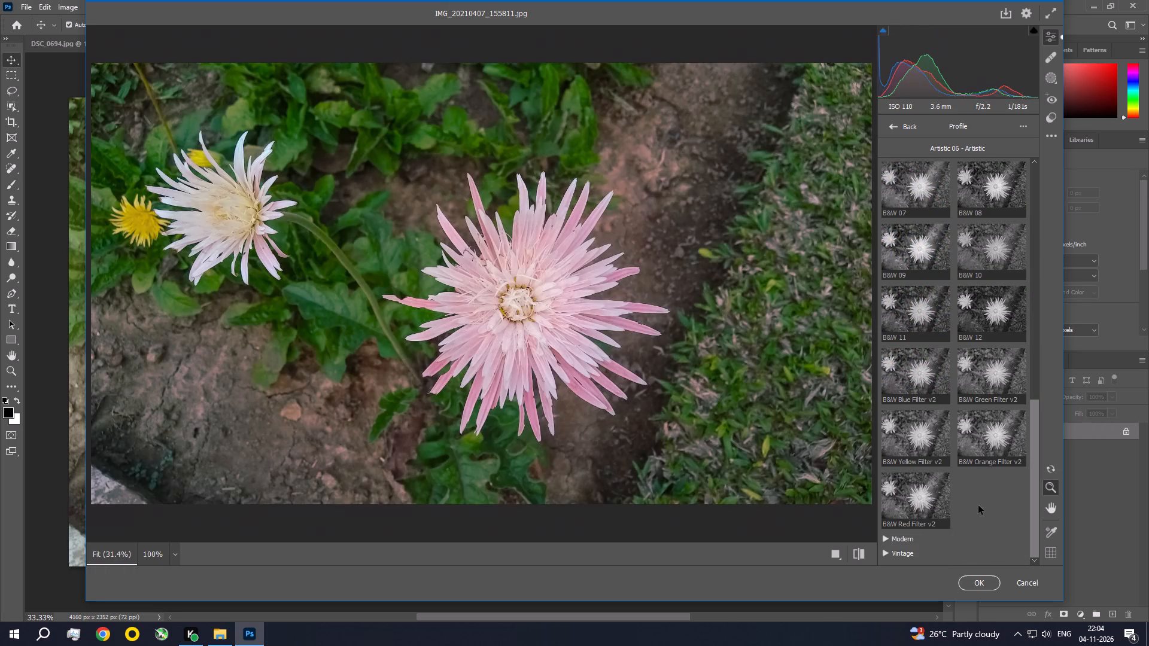
Apply the Modern 02 profile to the photo with its Amount set to 96, and return to the edit settings.
click(905, 540)
scroll(908, 507, down, 2)
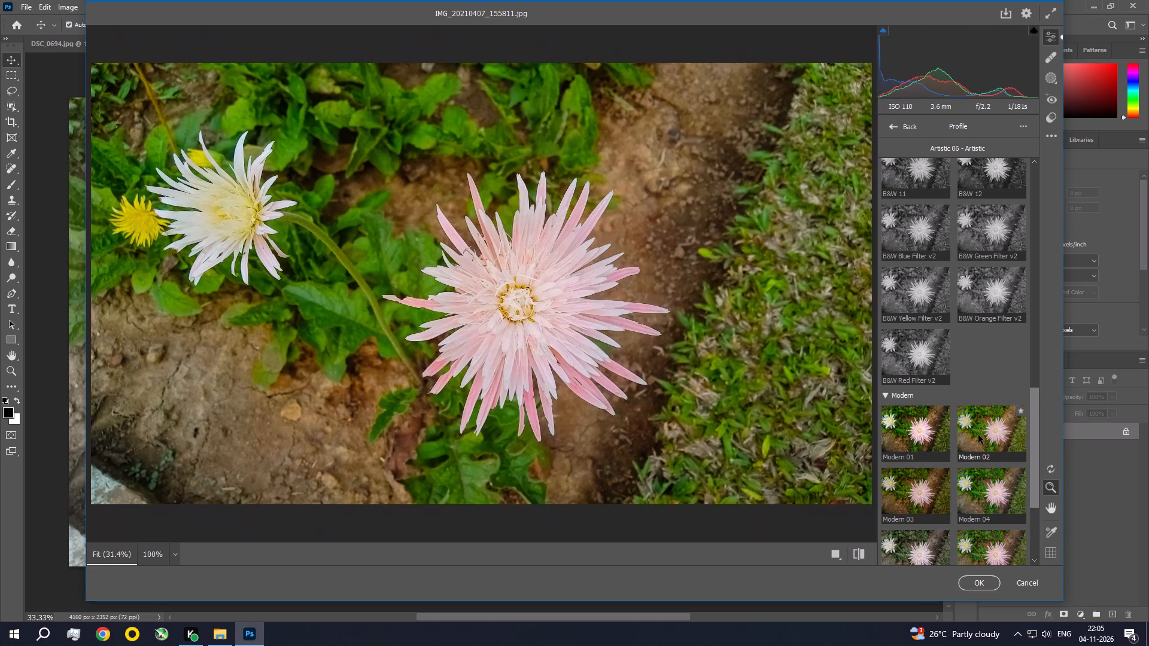
click(978, 435)
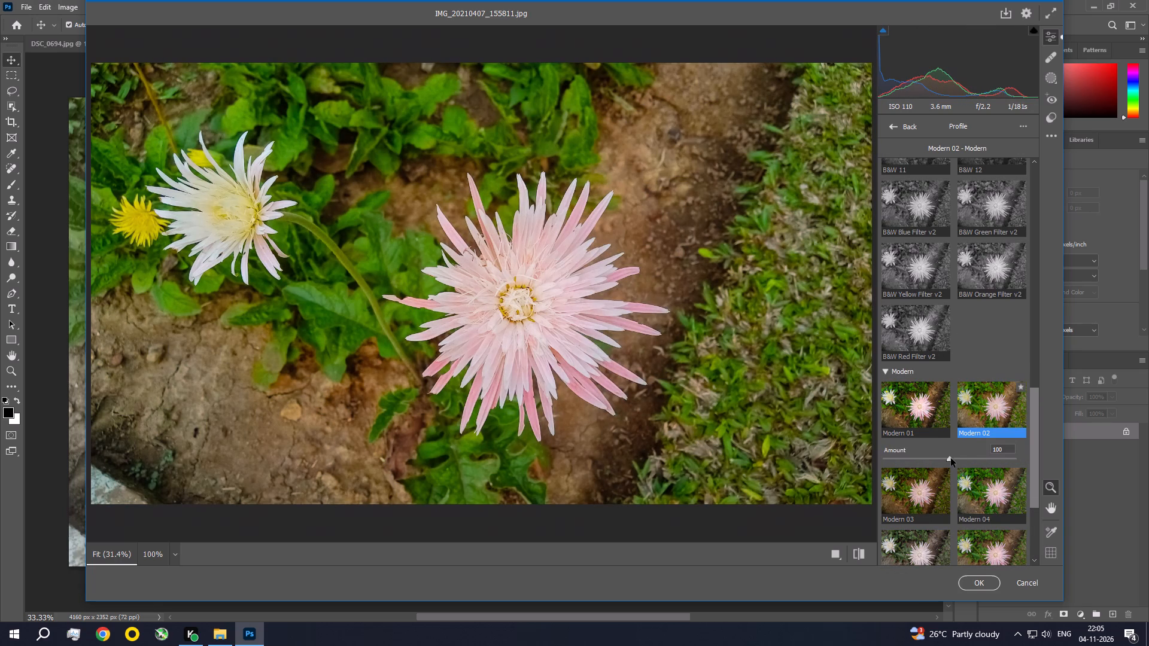
drag(951, 458, 934, 466)
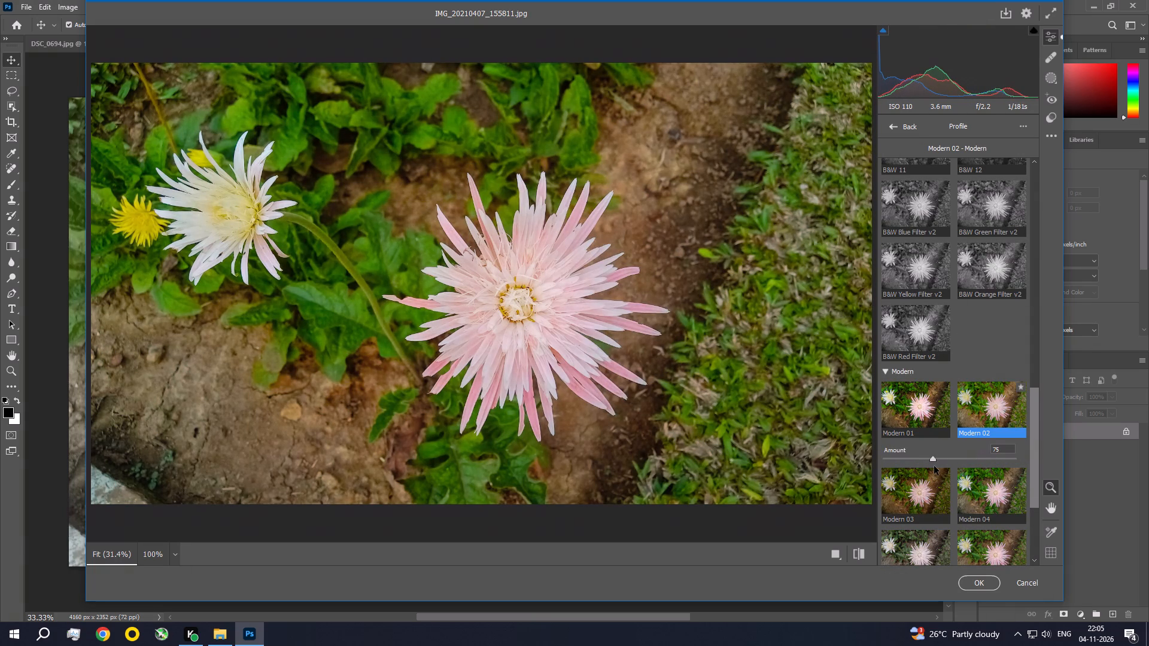
drag(934, 466, 949, 464)
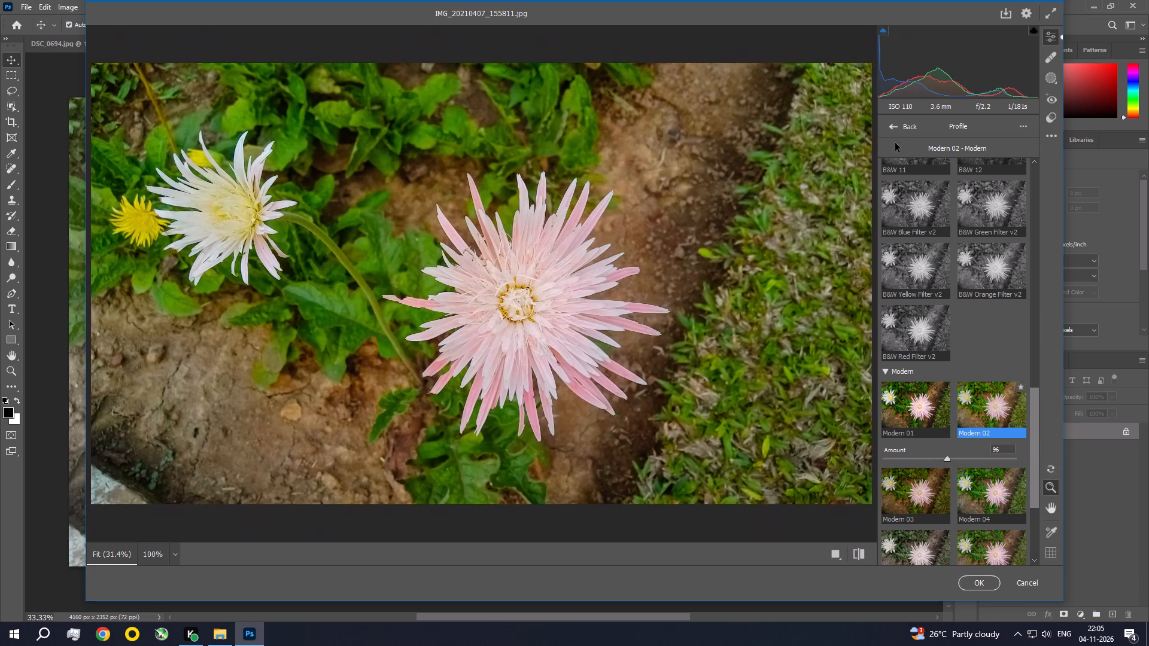
click(891, 126)
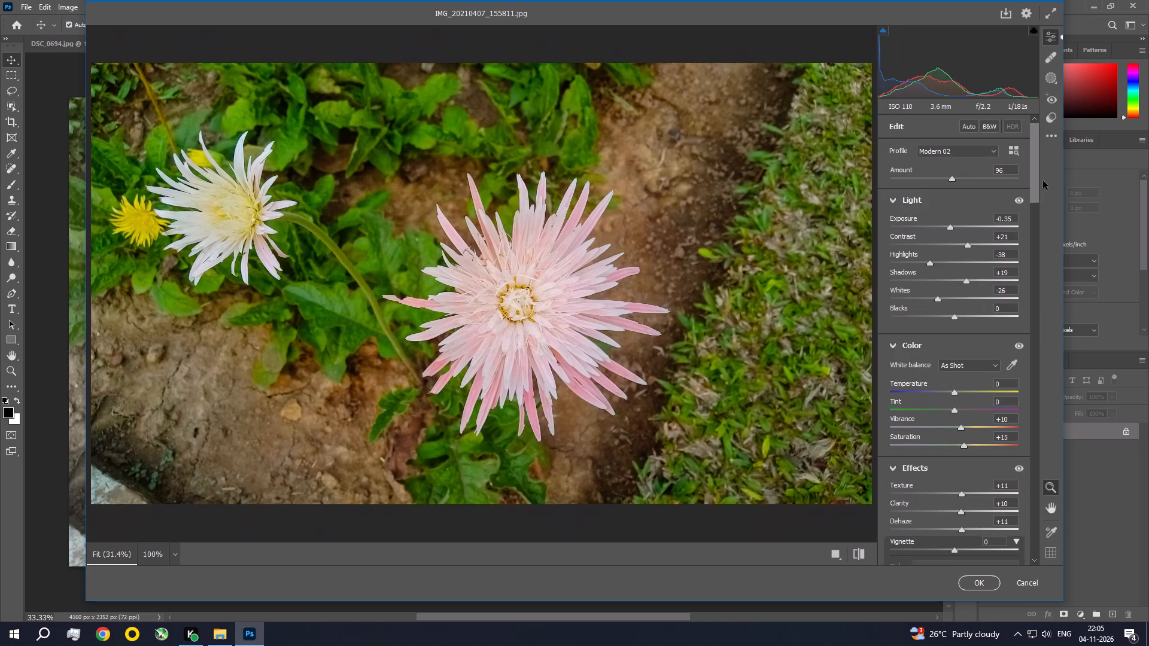
Set Highlights to -43 and Lights to -35 on the parametric tone curve.
drag(1035, 180, 1037, 258)
drag(946, 449, 928, 446)
drag(949, 465, 935, 464)
drag(1034, 268, 1049, 140)
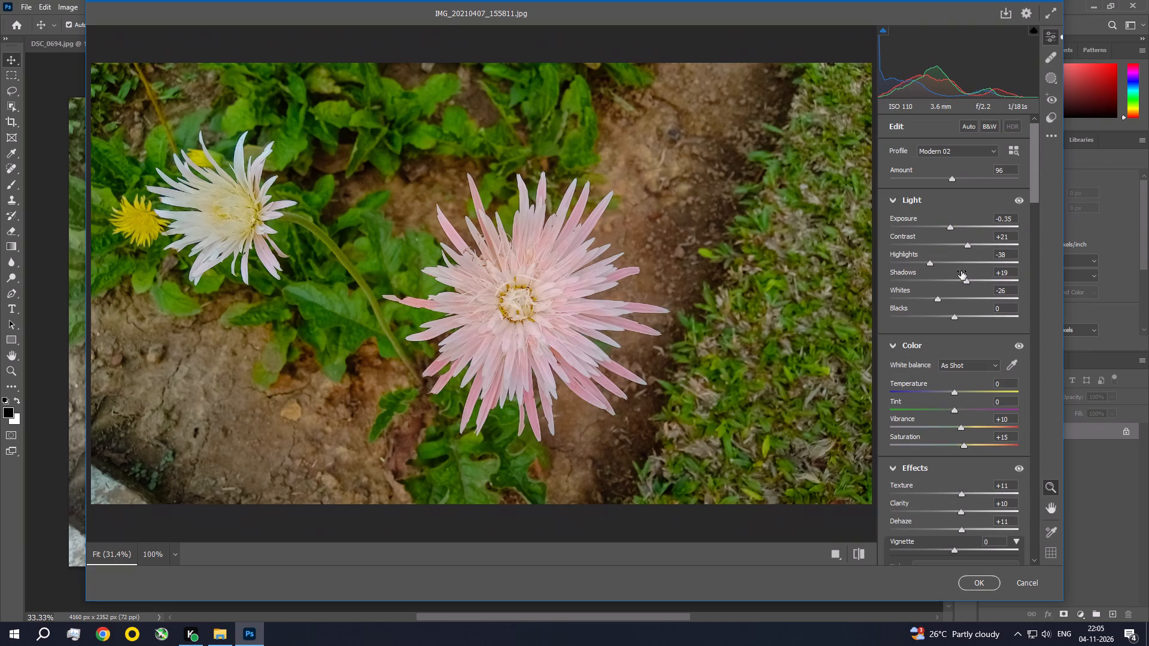
Set the Light adjustment Exposure to -0.25.
click(950, 228)
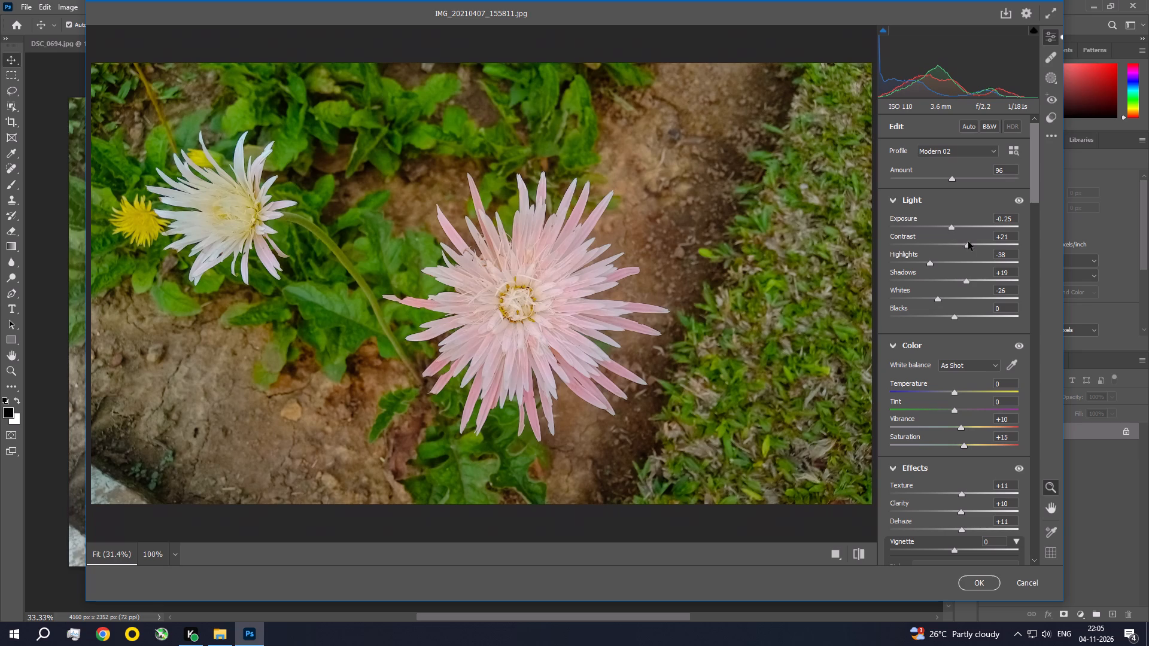
Enable Lens Blur on the flower photo.
drag(1034, 142, 1041, 242)
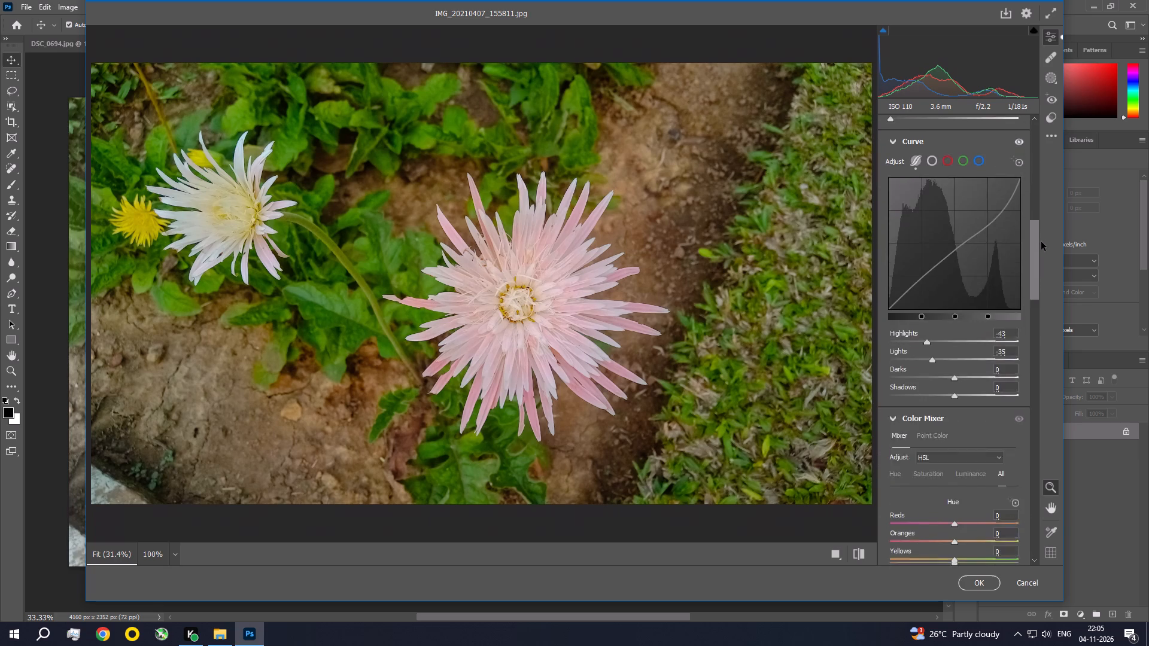
drag(1041, 242, 1050, 300)
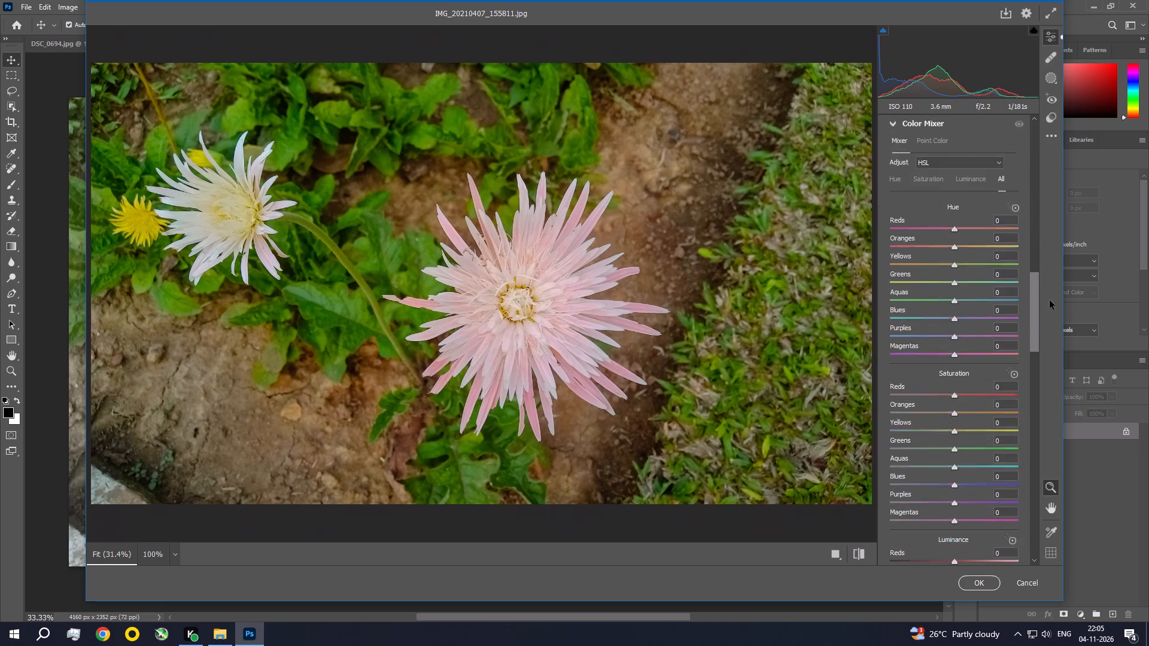
drag(1050, 300, 1060, 411)
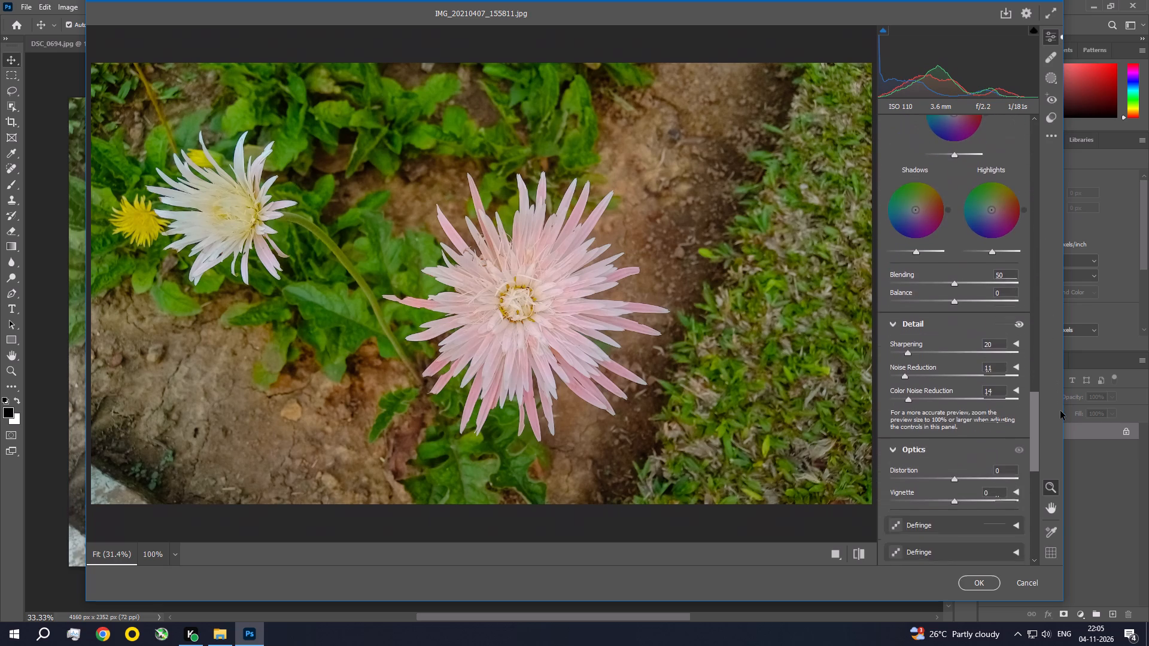
drag(1060, 411, 1063, 461)
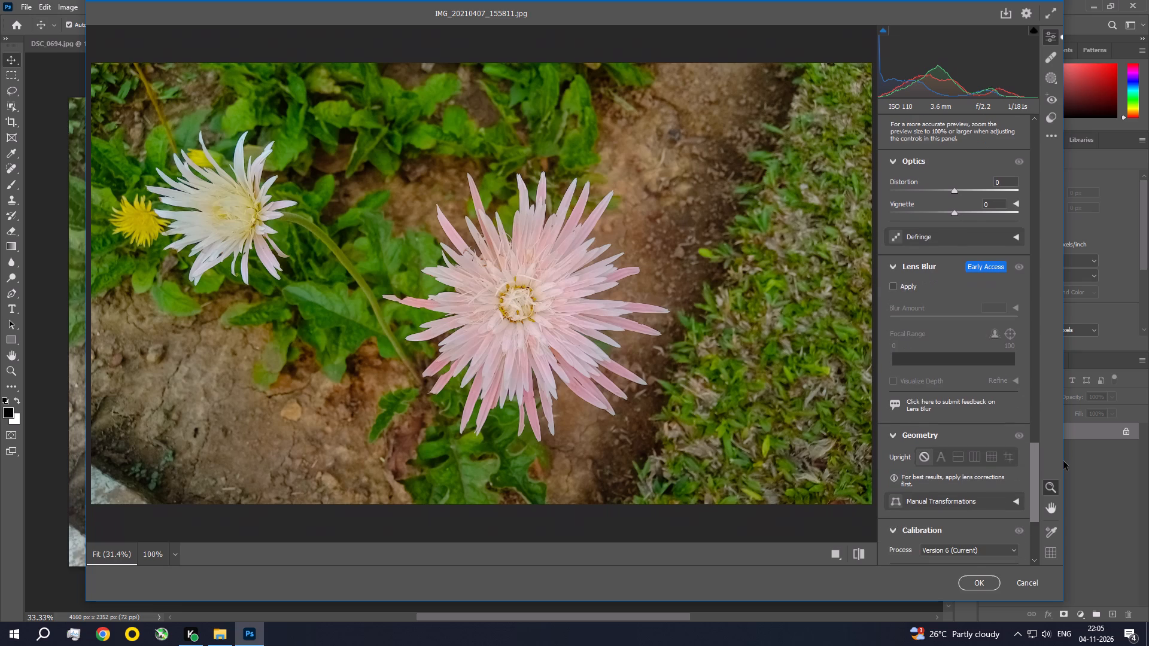
drag(1063, 461, 1062, 453)
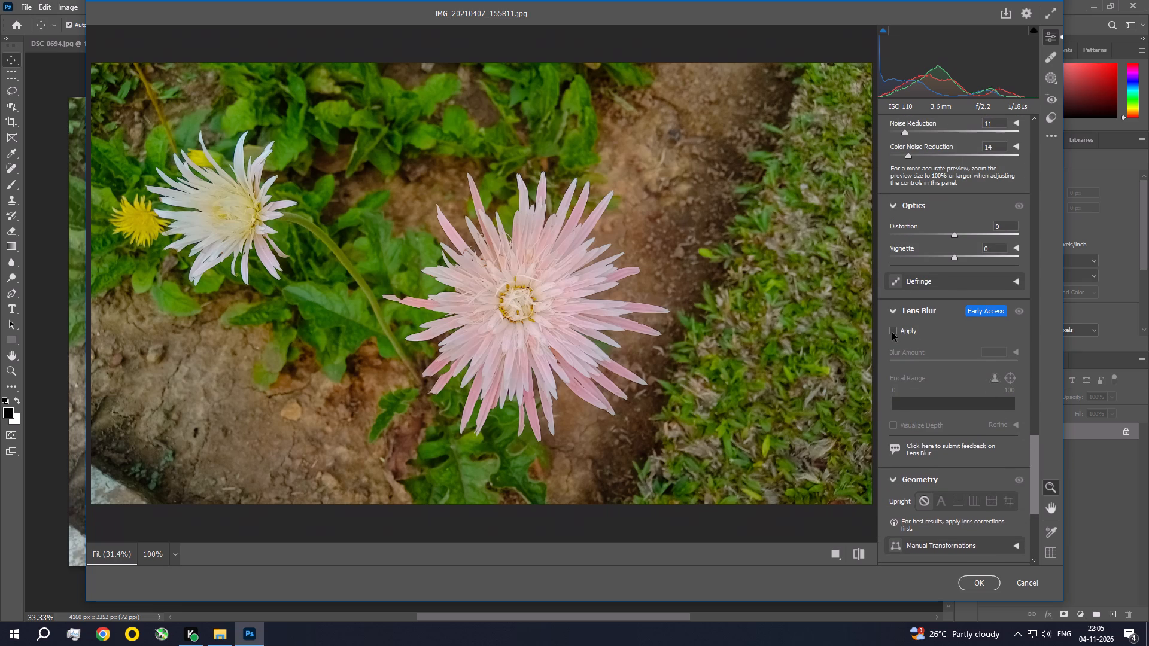
click(892, 332)
click(72, 635)
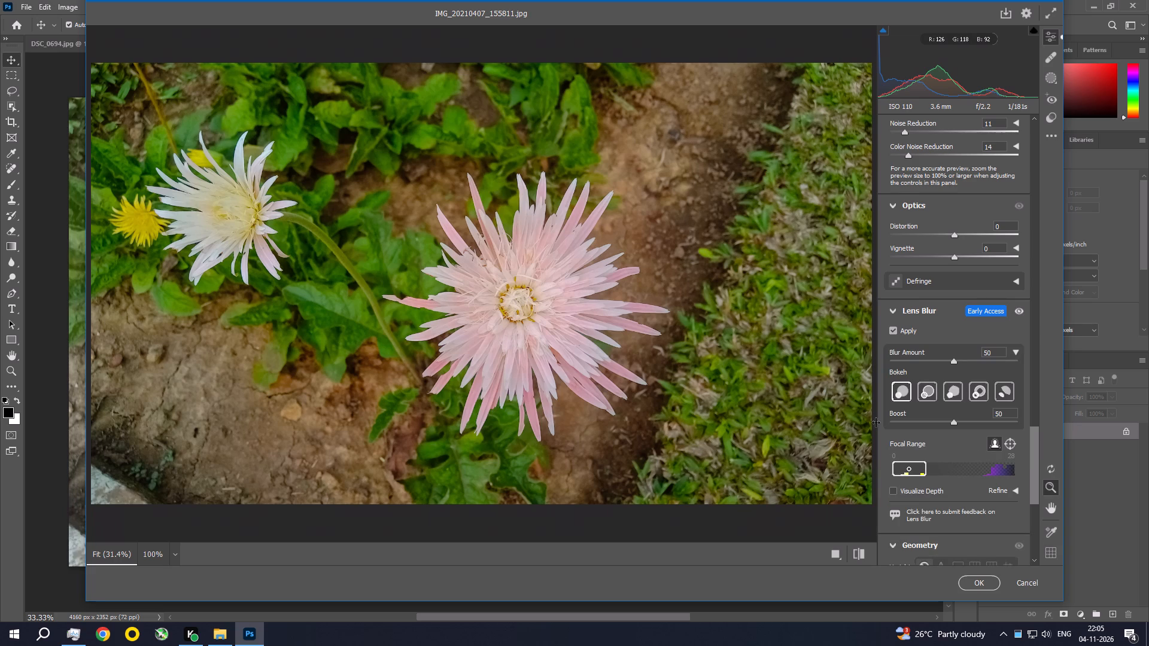
Set the Lens Blur's Blur Amount to 61 and its bokeh Boost to 60.
drag(956, 361, 961, 361)
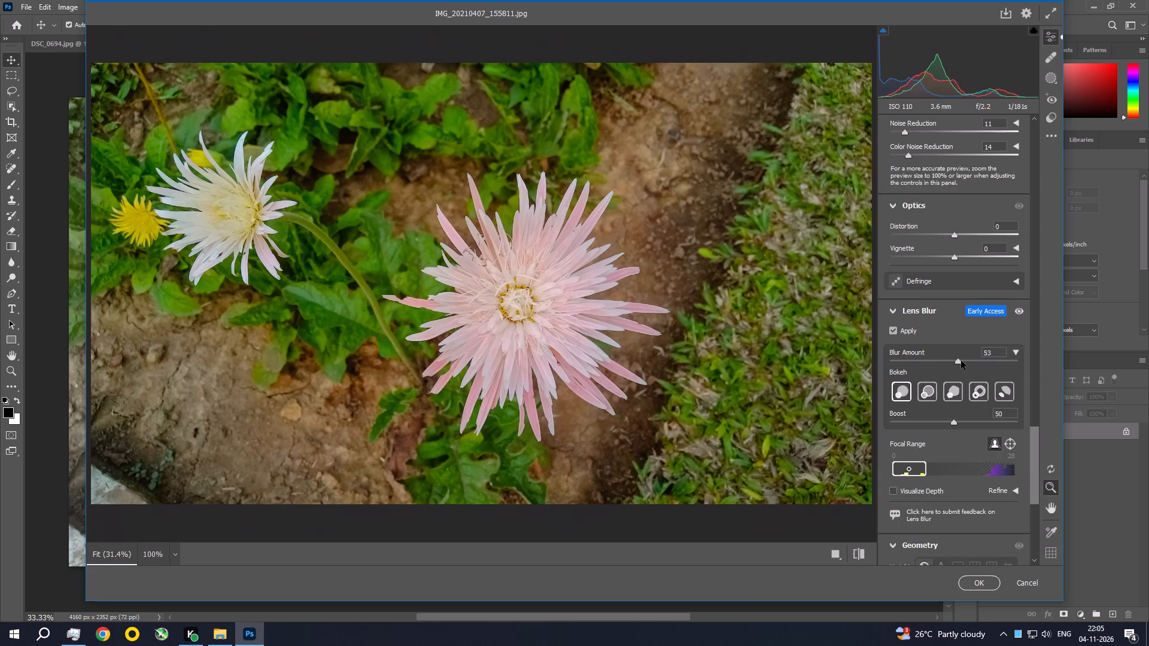
drag(961, 361, 970, 364)
drag(952, 425, 957, 426)
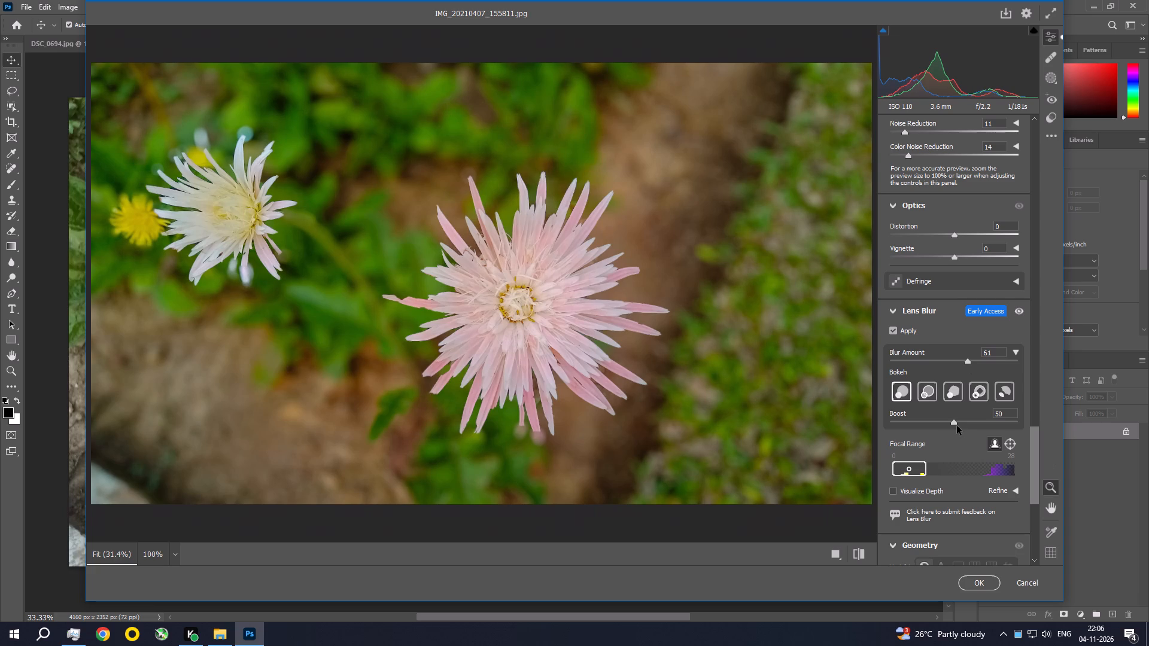
drag(957, 426, 959, 426)
drag(956, 423, 963, 425)
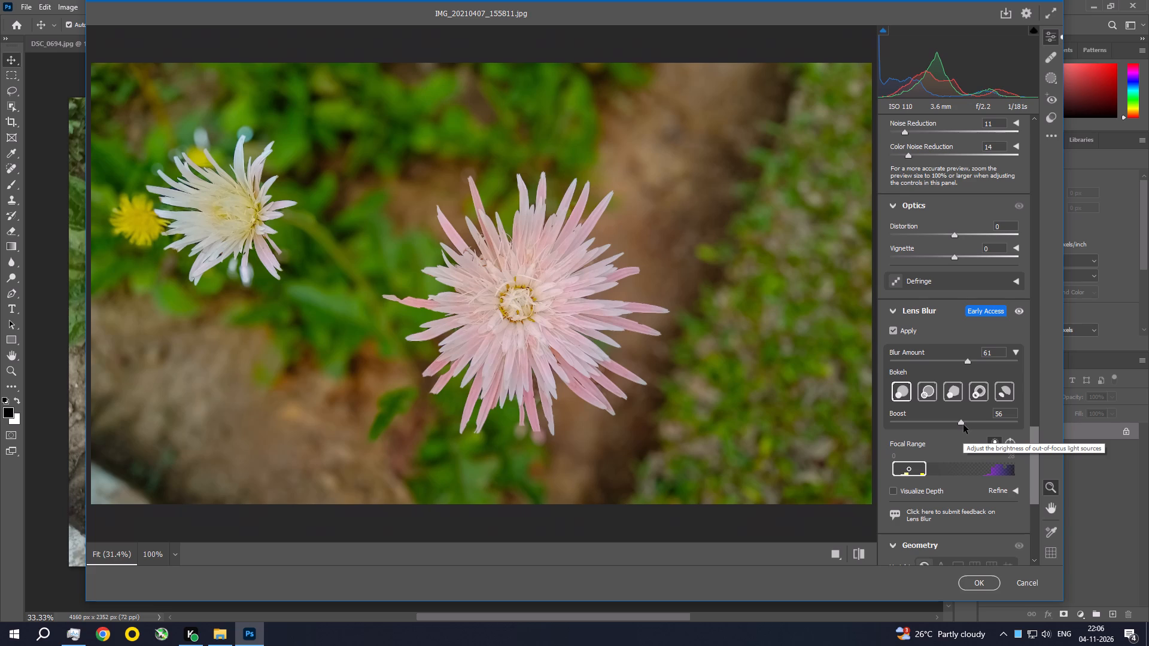
drag(961, 423, 966, 425)
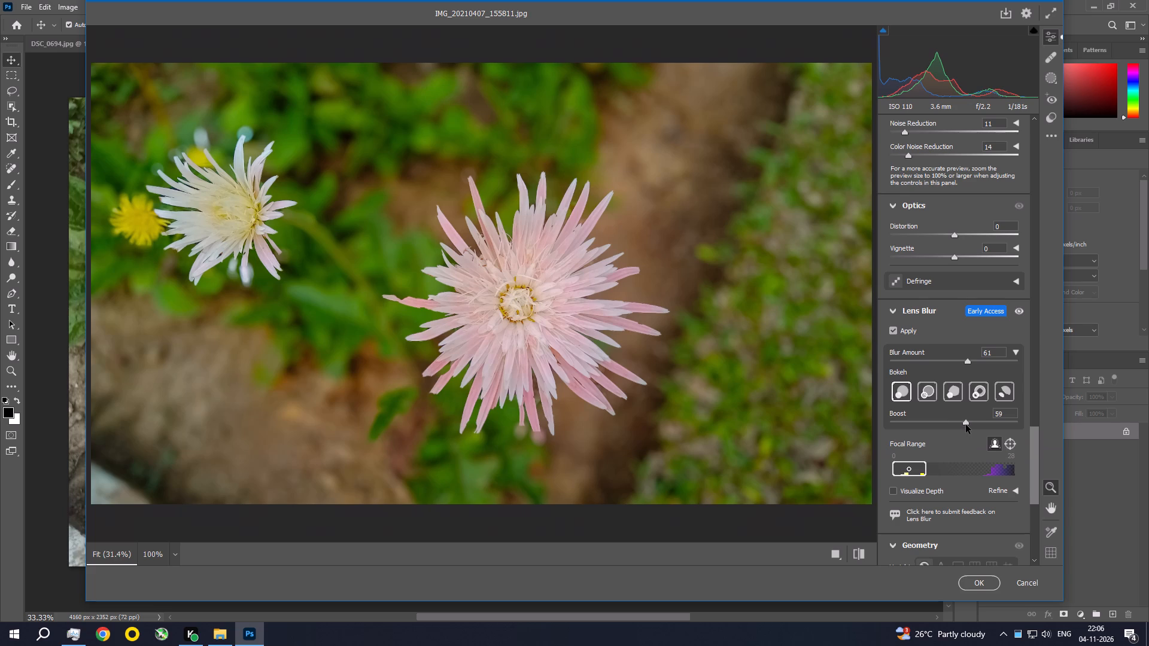
drag(966, 425, 966, 425)
Darken the photo's edges with a negative Vignette in Effects and commit the Camera Raw adjustments.
drag(1035, 465, 1030, 508)
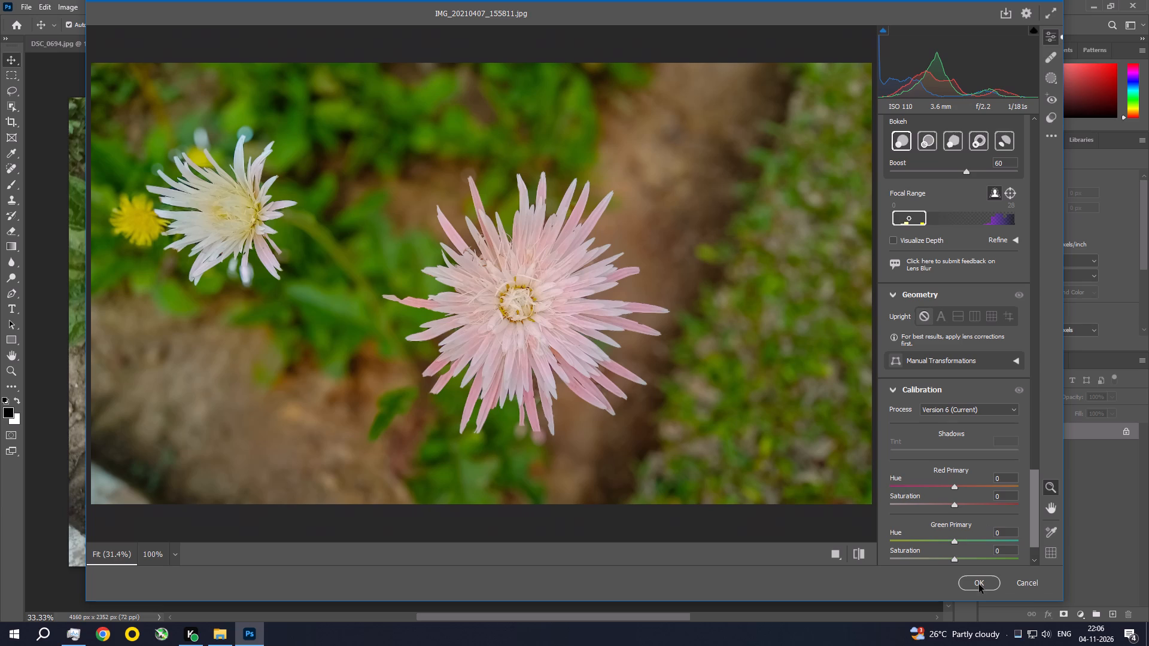
drag(1034, 531, 1034, 523)
drag(1034, 523, 1038, 167)
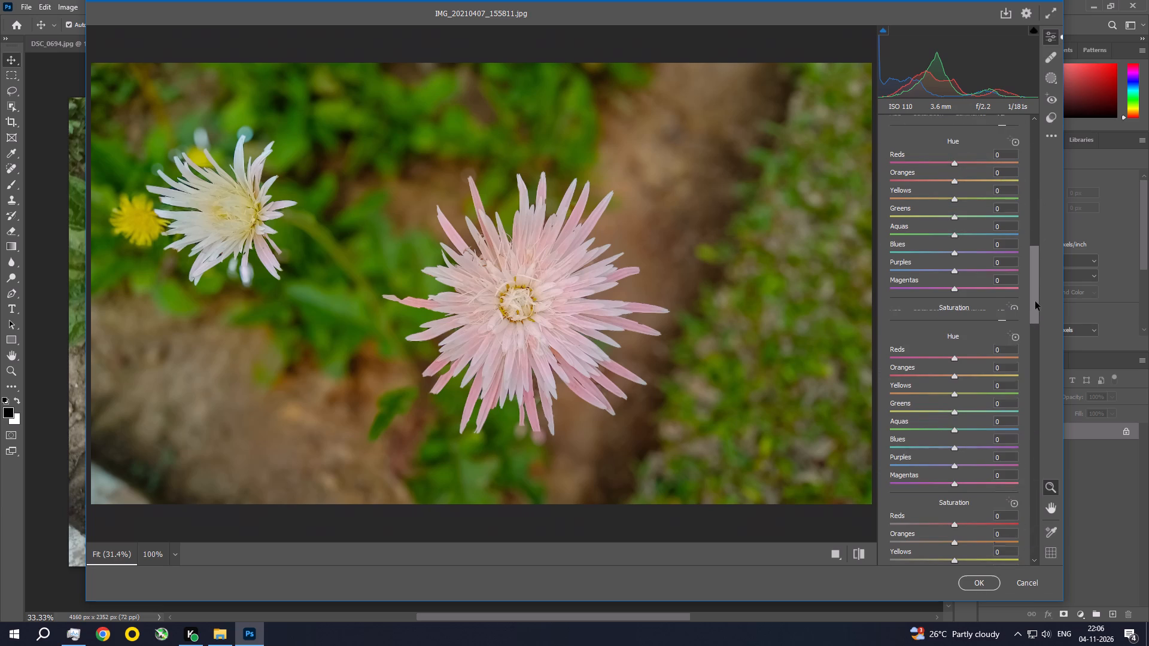
drag(1035, 301, 1039, 157)
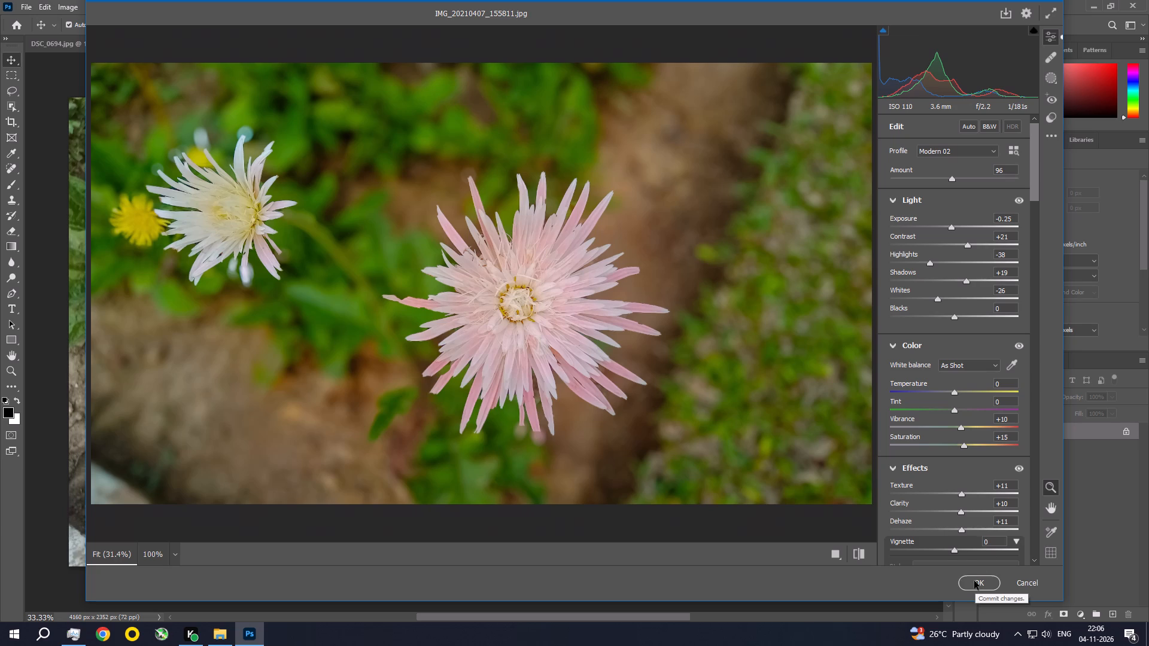
drag(954, 549, 947, 547)
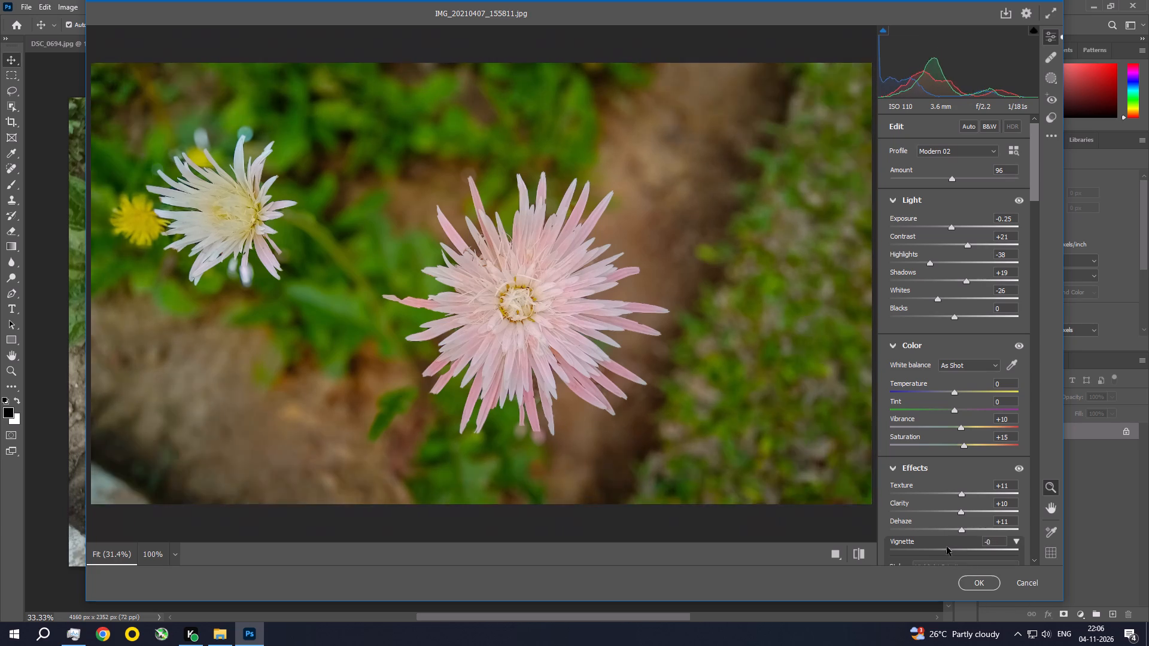
drag(947, 547, 936, 544)
click(970, 585)
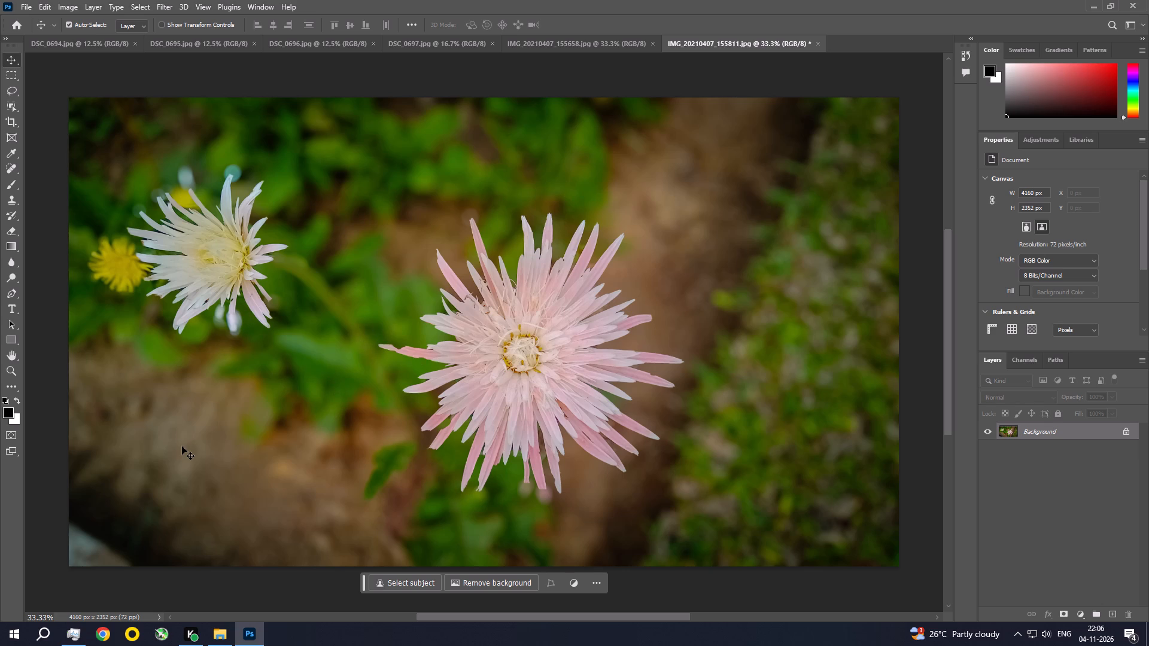
Apply a Photo Filter adjustment using Warming Filter (85) at 25% density with Preserve Luminosity.
click(67, 2)
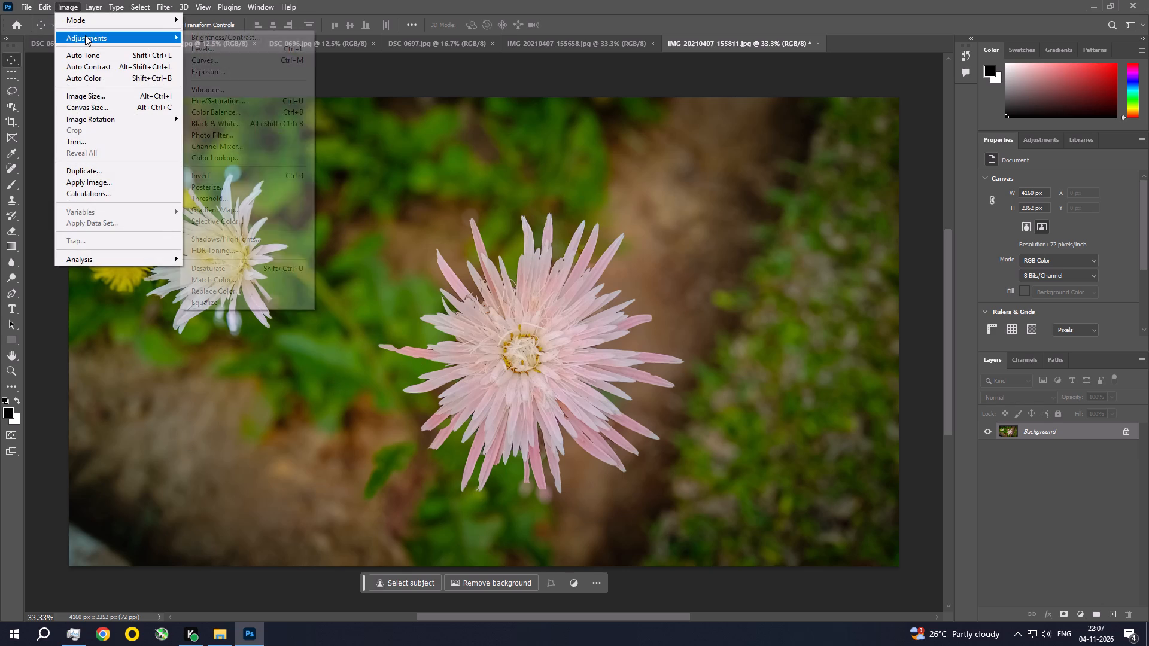
click(85, 35)
click(214, 134)
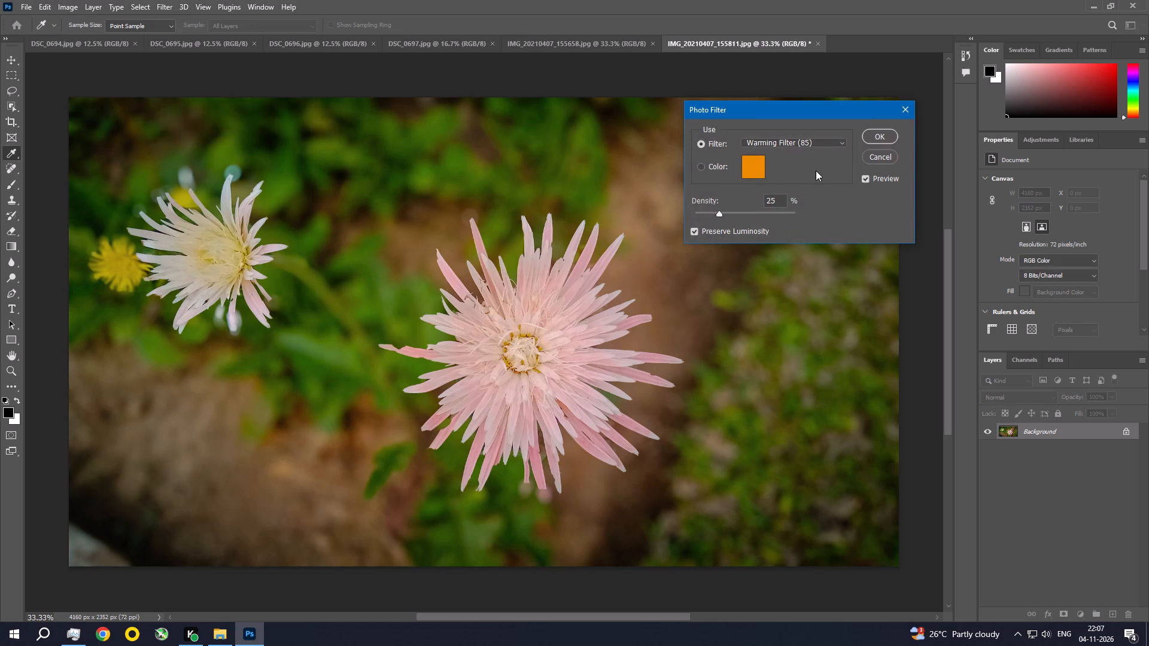
click(877, 137)
Apply an Exposure adjustment to the flower photo with the Offset raised to +0.0099.
click(73, 4)
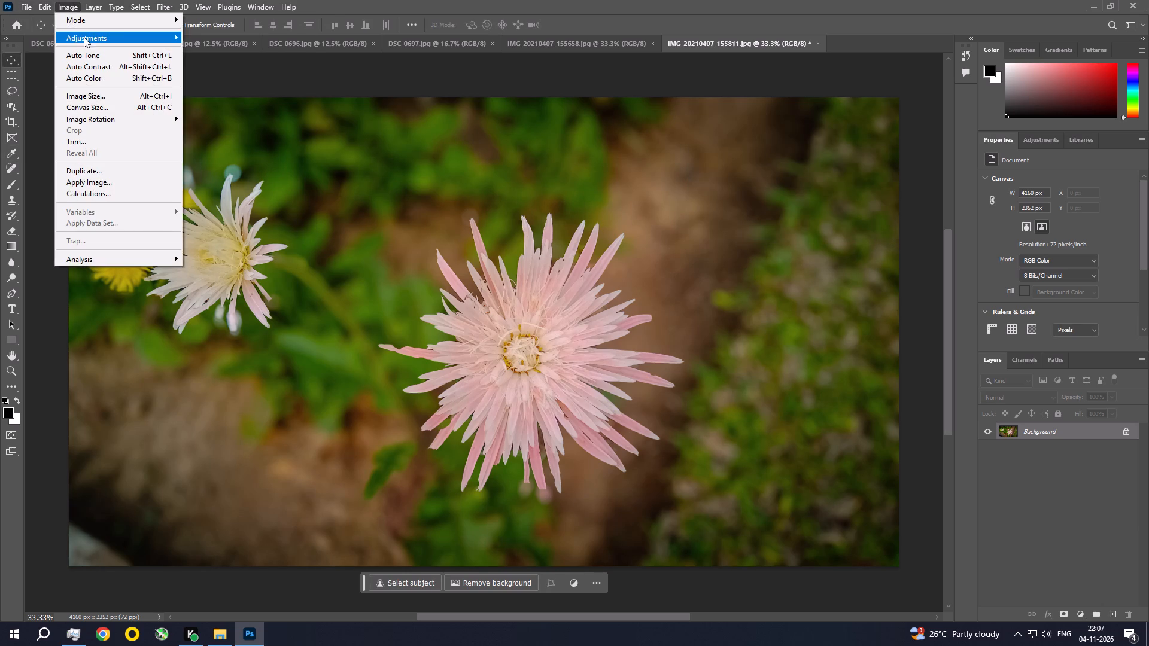
click(84, 37)
click(246, 75)
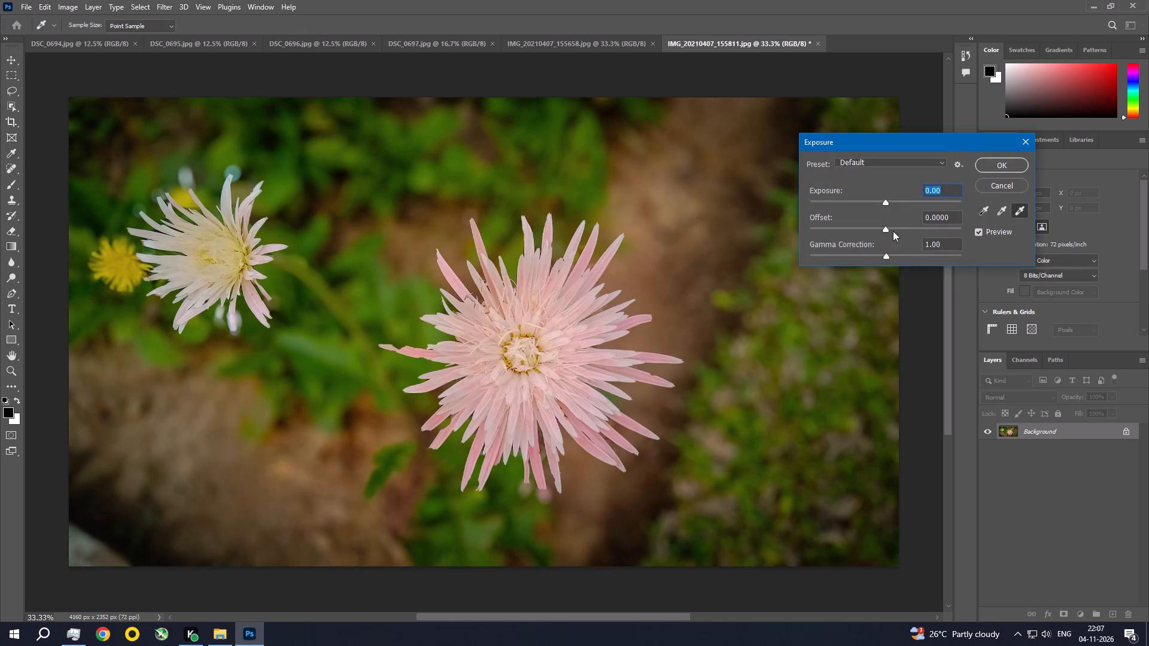
click(886, 229)
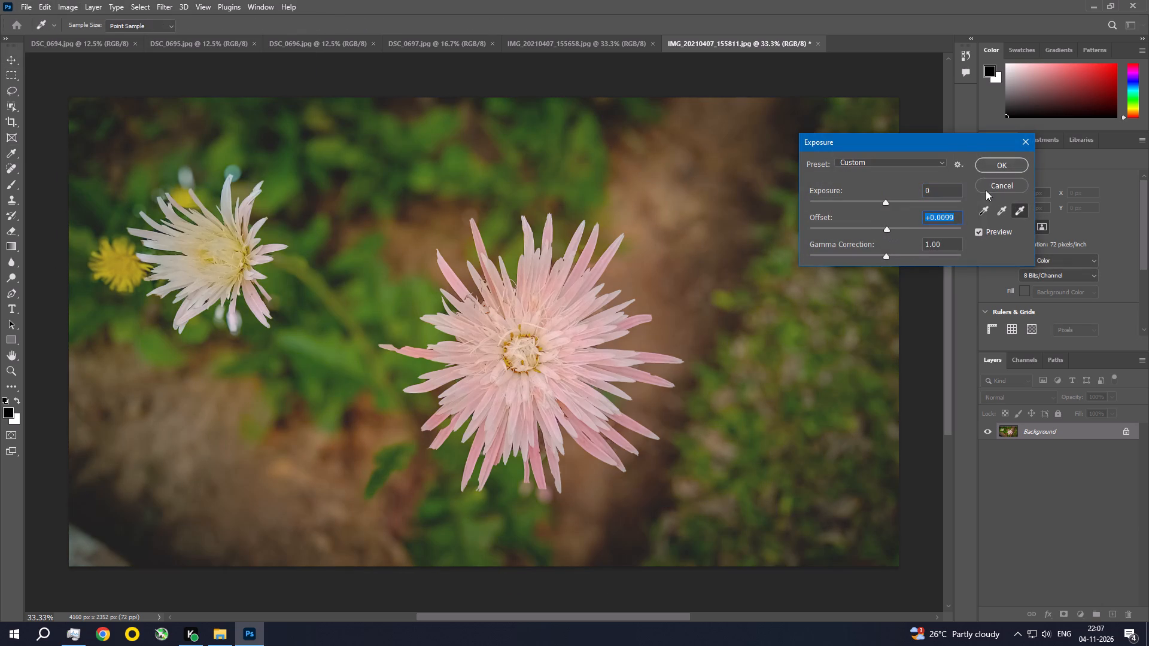
click(1019, 162)
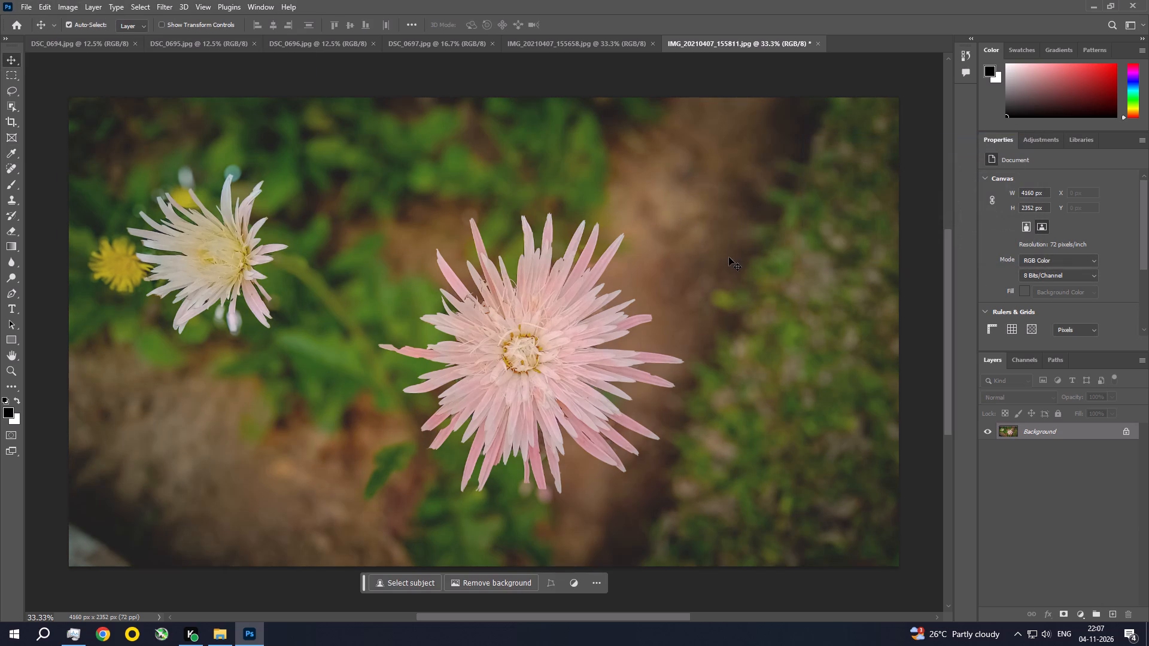
Save the flower photo as a JPEG at Maximum quality 12 with the Baseline ("Standard") format.
key(ctrl+s)
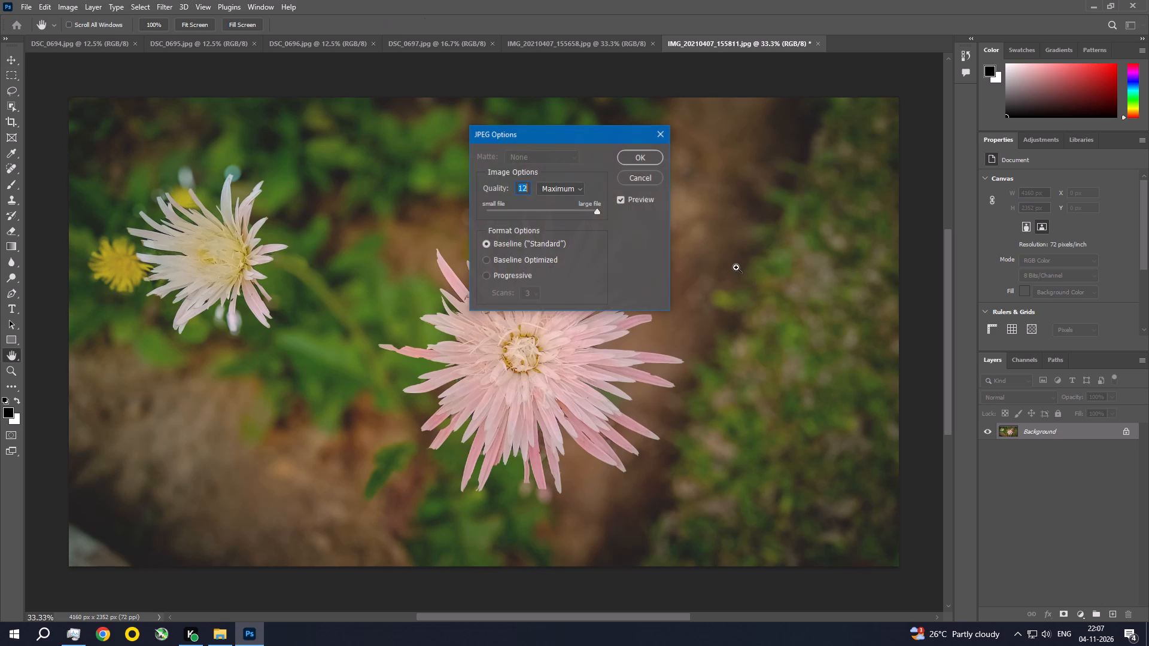
click(645, 159)
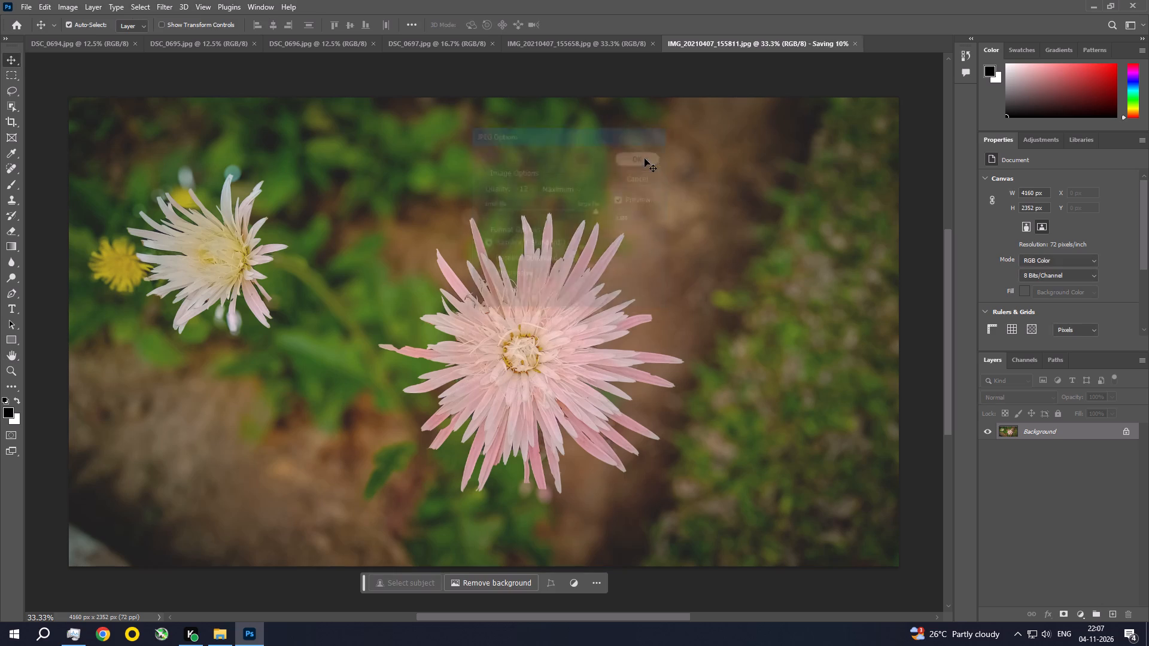
Examine the pink flower's centre and petals up close, and return to the whole-photo view.
key(ctrl+space)
key(ctrl+space)
key(ctrl+space)
key(ctrl+space)
key(ctrl+space)
key(ctrl+space)
key(ctrl+space)
key(ctrl+space)
key(ctrl+space)
key(ctrl+space)
key(ctrl+space)
key(ctrl+space)
key(ctrl+space)
key(ctrl+space)
key(ctrl+space)
ctrl+double_click(534, 324)
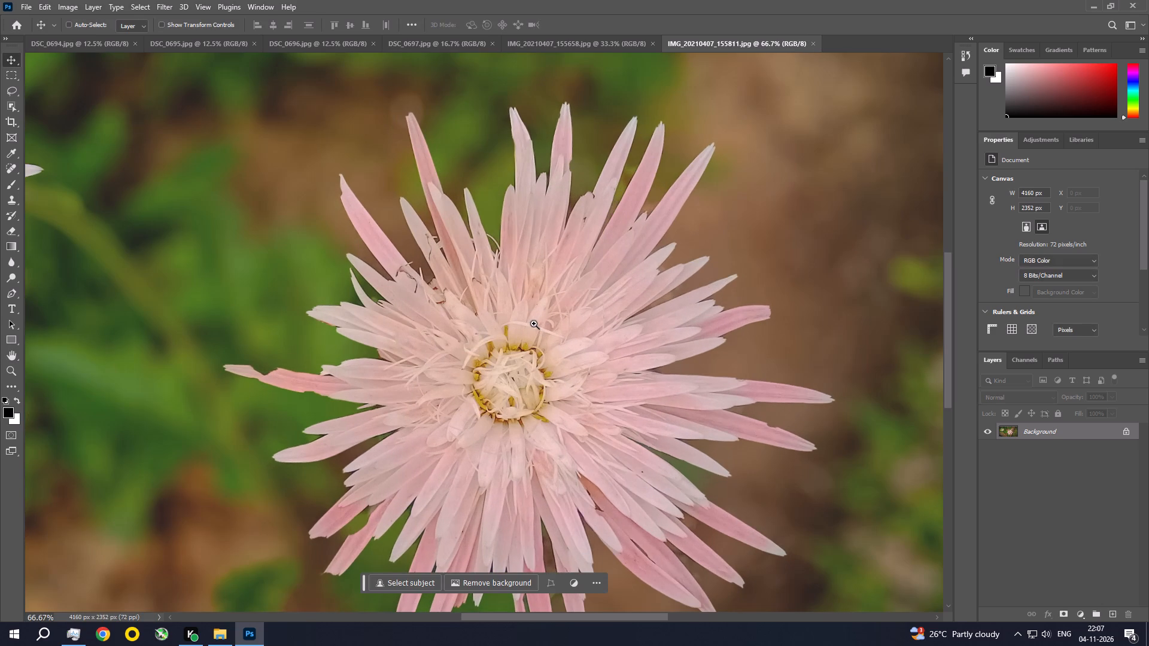
key(ctrl+alt+space)
key(ctrl+alt+space)
key(ctrl+alt+space)
key(ctrl+alt+space)
key(ctrl+alt+space)
key(ctrl+alt+space)
key(ctrl+alt+space)
key(ctrl+alt+space)
key(ctrl+alt+space)
key(ctrl+alt+space)
key(ctrl+alt+space)
key(ctrl+alt+space)
key(ctrl+alt+space)
key(ctrl+alt+space)
key(ctrl+alt+space)
key(ctrl+alt+space)
key(ctrl+alt+space)
key(ctrl+alt+space)
key(ctrl+alt+space)
key(ctrl+alt+space)
ctrl+alt+double_click(534, 324)
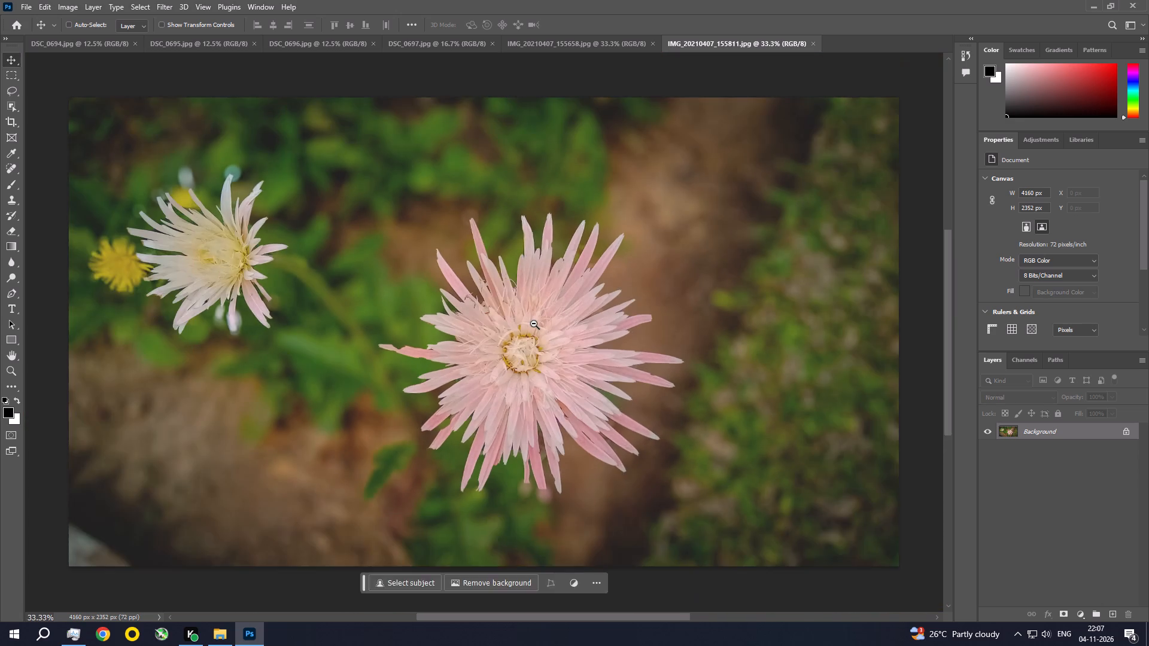
ctrl+alt+click(534, 324)
ctrl+click(534, 324)
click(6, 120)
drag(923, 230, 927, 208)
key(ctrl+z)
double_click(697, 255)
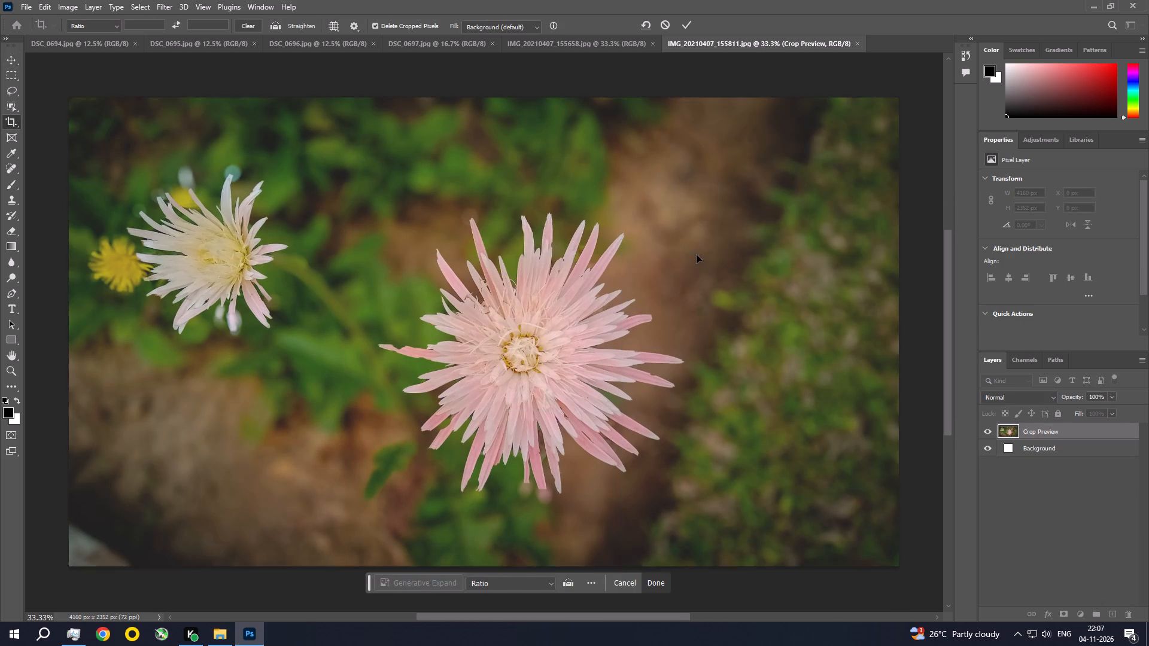
Save and close the flower photo IMG_20210407_155811.
key(ctrl+s)
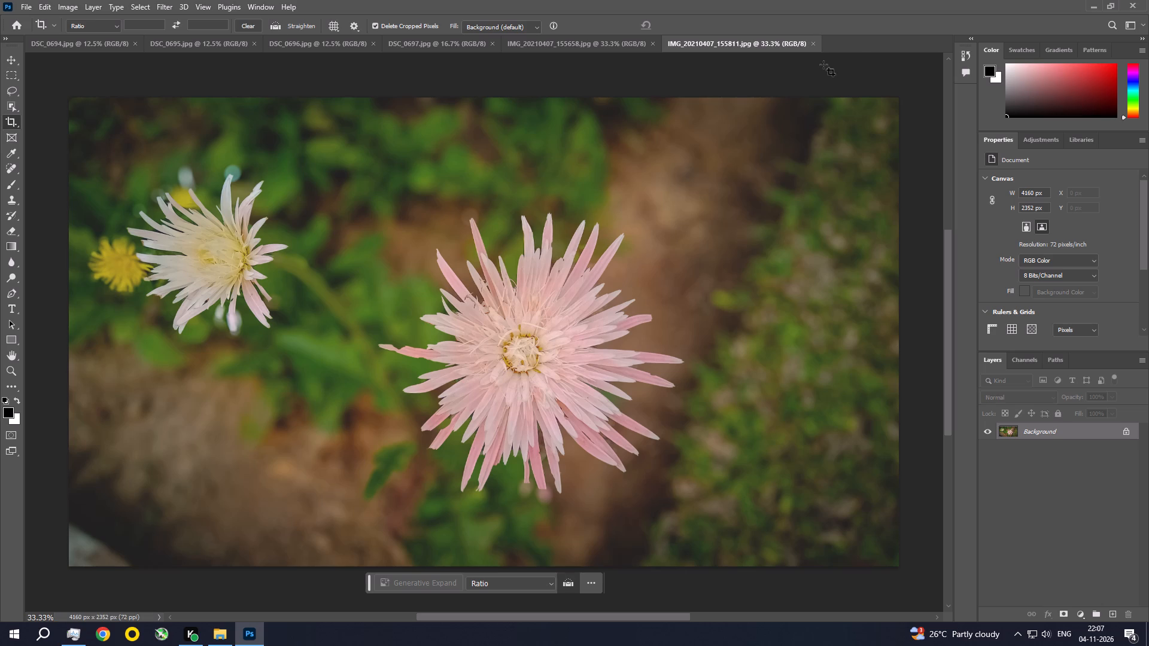
click(814, 43)
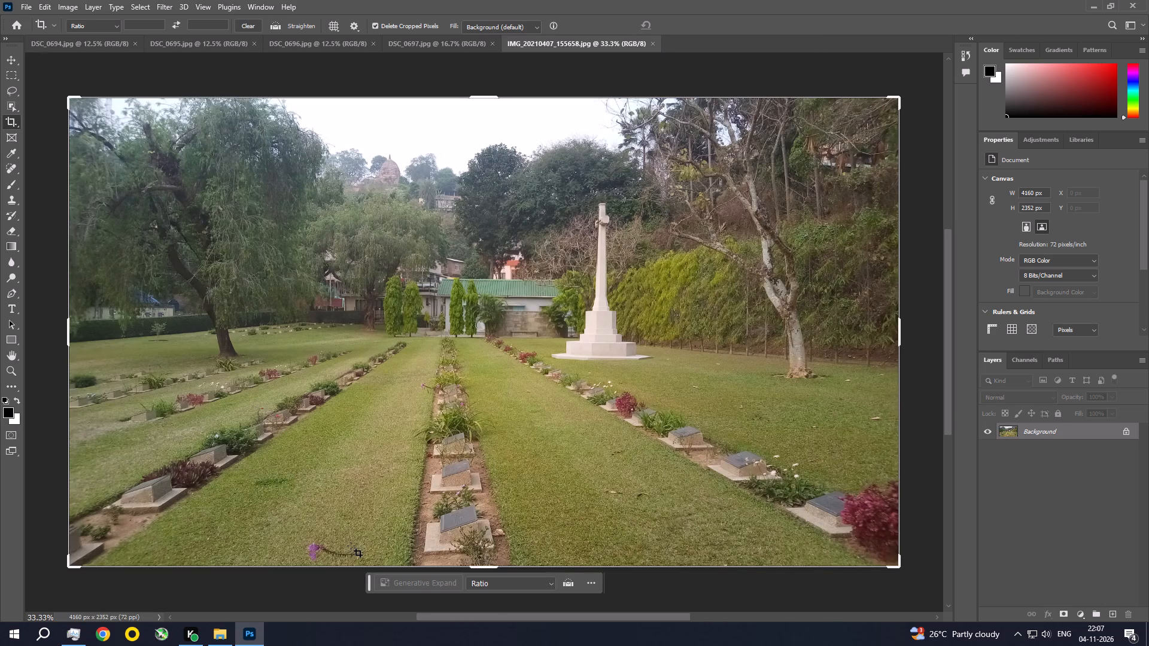
Examine the lawn around the purple flower in the cemetery photo's foreground, and fit the whole photo in view.
key(ctrl+space)
key(ctrl+space)
key(ctrl+space)
key(ctrl+space)
key(ctrl+space)
key(ctrl+space)
key(ctrl+space)
key(ctrl+space)
key(ctrl+space)
key(ctrl+space)
key(ctrl+space)
key(ctrl+space)
key(ctrl+space)
key(ctrl+space)
key(ctrl+space)
key(ctrl+space)
key(ctrl+space)
key(ctrl+space)
key(ctrl+space)
key(ctrl+space)
ctrl+double_click(333, 541)
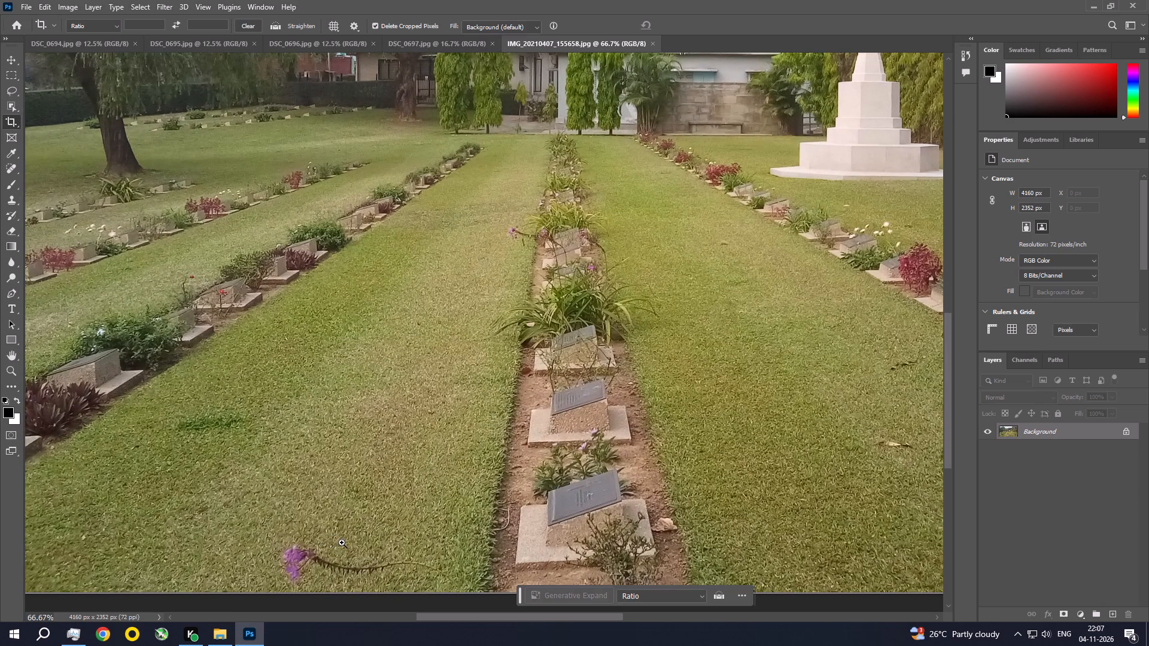
key(ctrl+0)
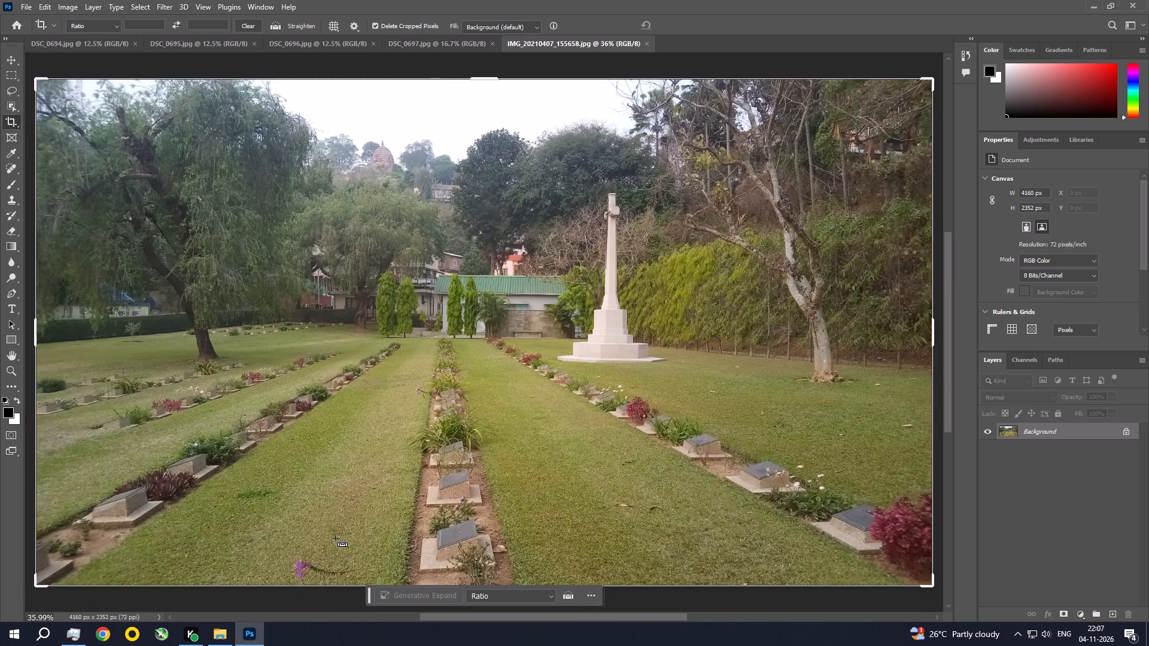
Open the cemetery photo in a full-screen Camera Raw Filter and set its Exposure to -0.45.
click(165, 4)
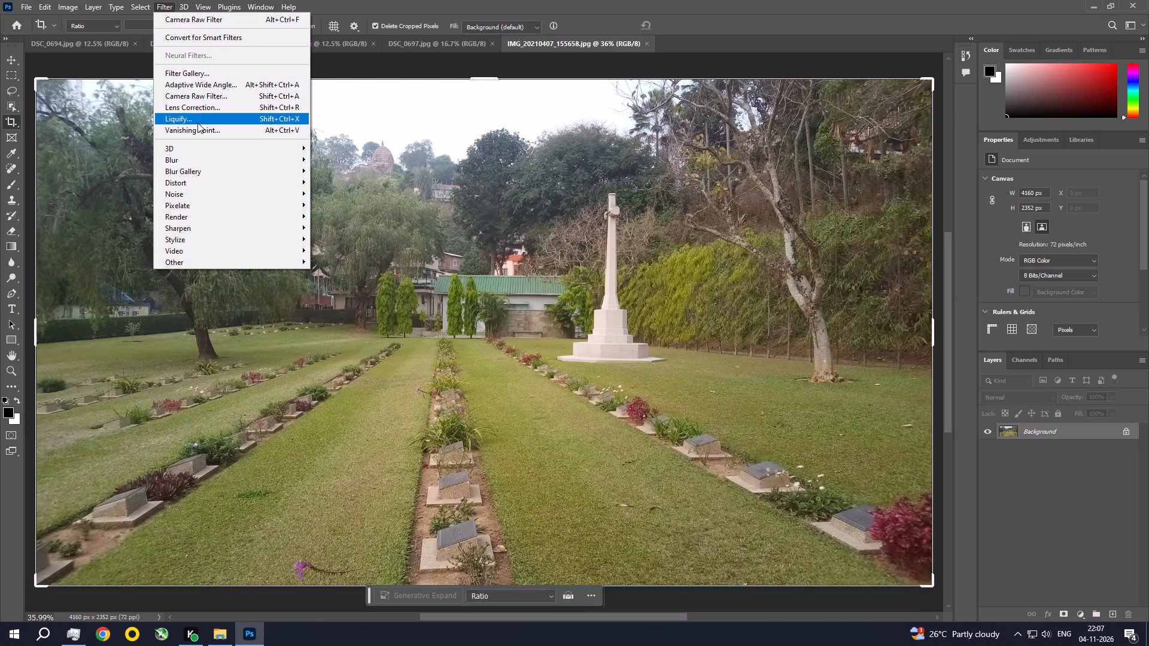
click(203, 93)
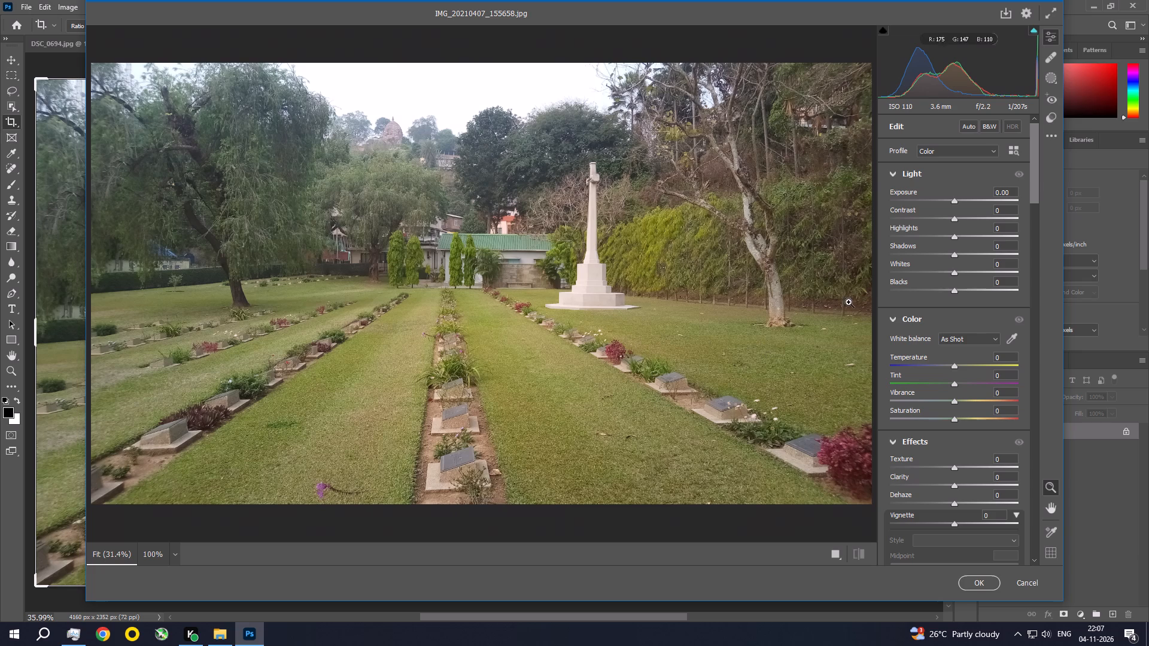
click(954, 199)
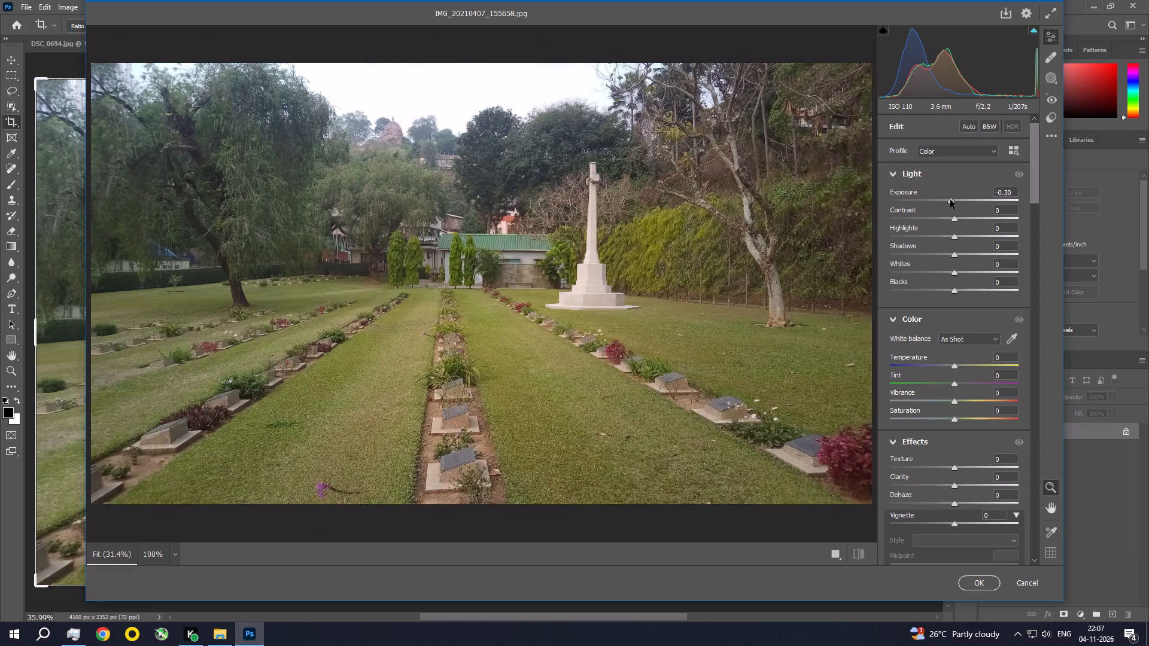
drag(616, 21, 589, 19)
drag(591, 16, 577, 22)
drag(577, 22, 568, 23)
click(1049, 13)
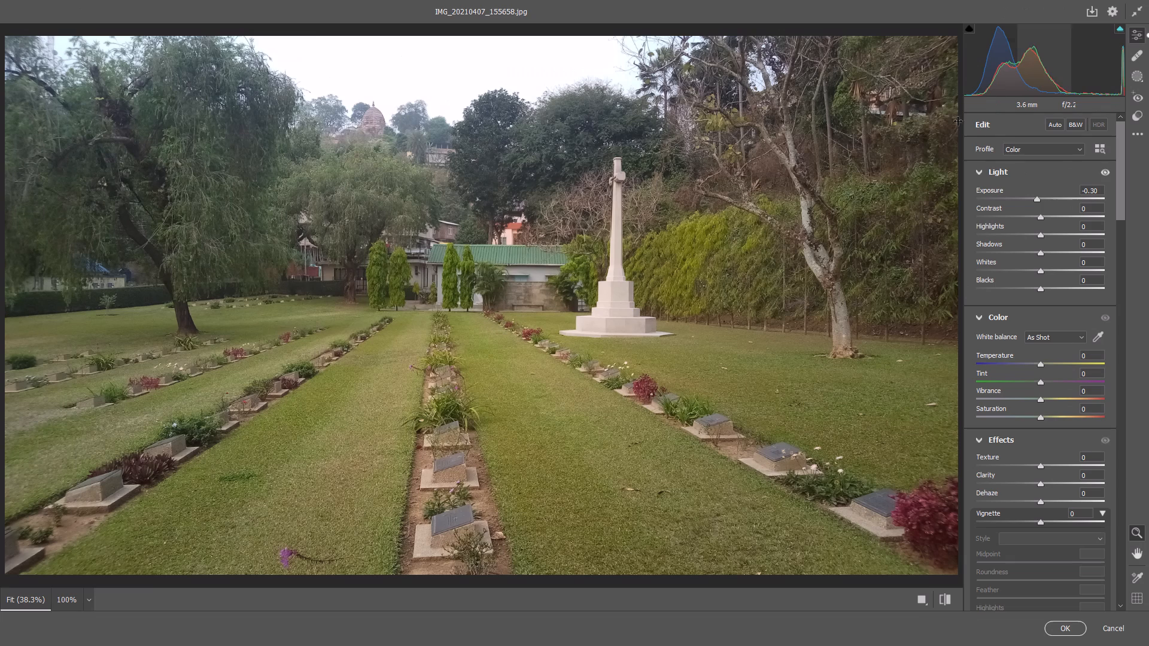
click(1039, 200)
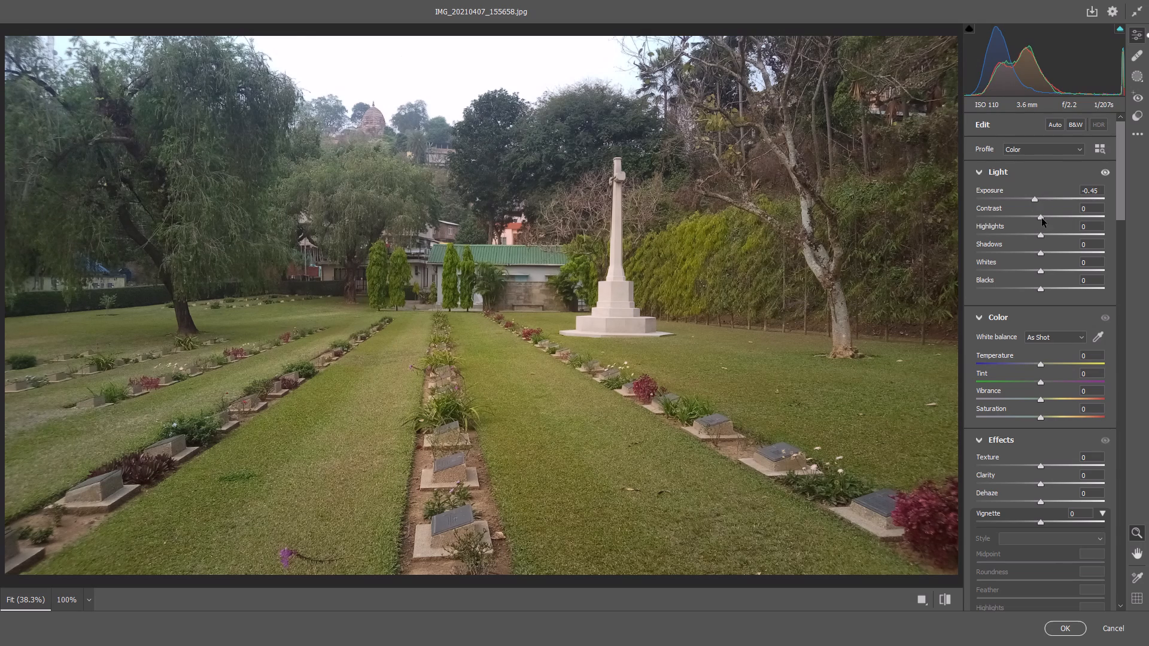
Set the cemetery photo's Contrast to +20, Highlights to -18, Shadows to +21 and Whites to -17.
drag(1042, 218, 1055, 221)
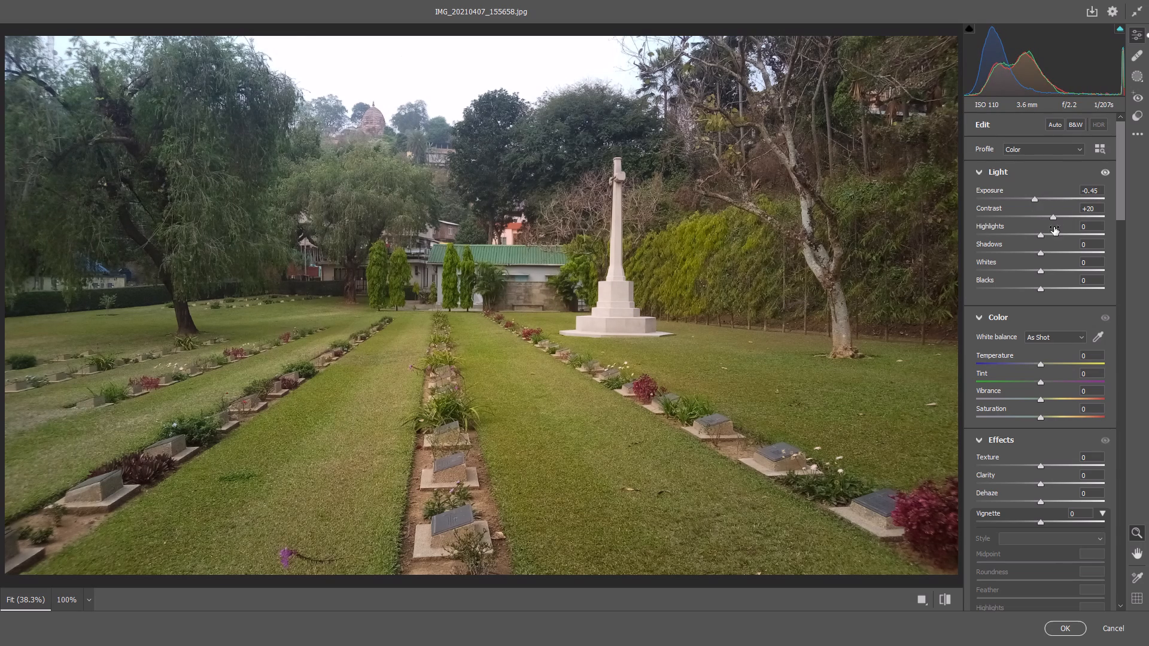
drag(1042, 236, 1031, 235)
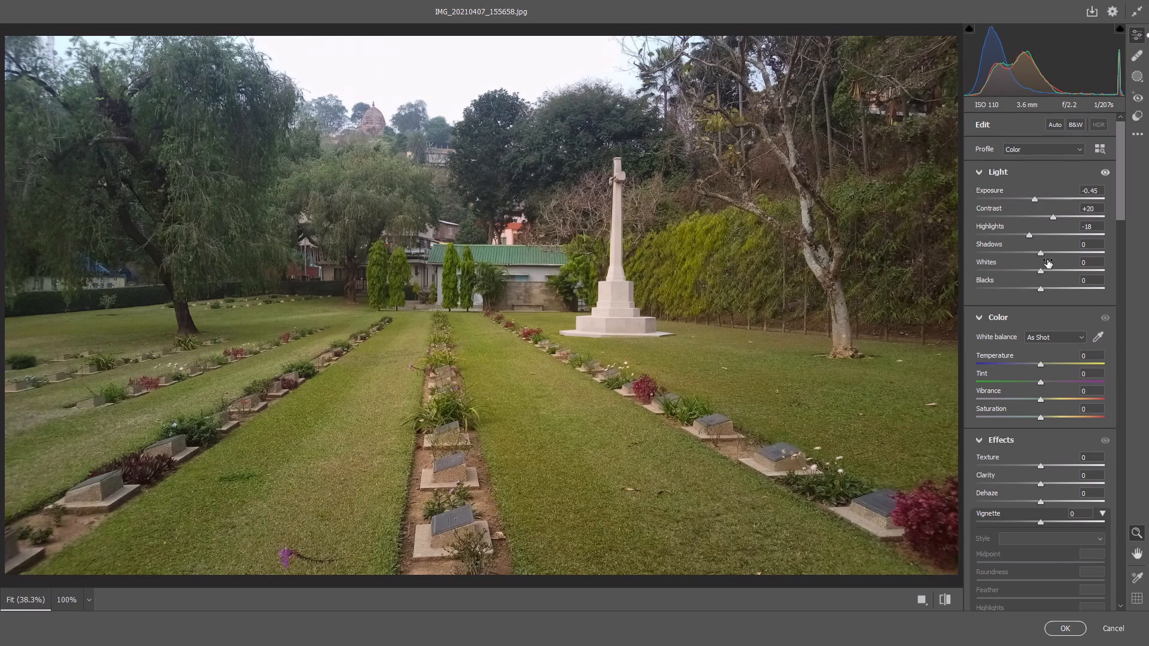
drag(1042, 255, 1056, 257)
drag(1040, 272, 1029, 269)
Set the cemetery photo's Effects to Texture +10, Clarity +10 and Dehaze +12.
drag(1041, 466, 1047, 468)
drag(1041, 486, 1047, 484)
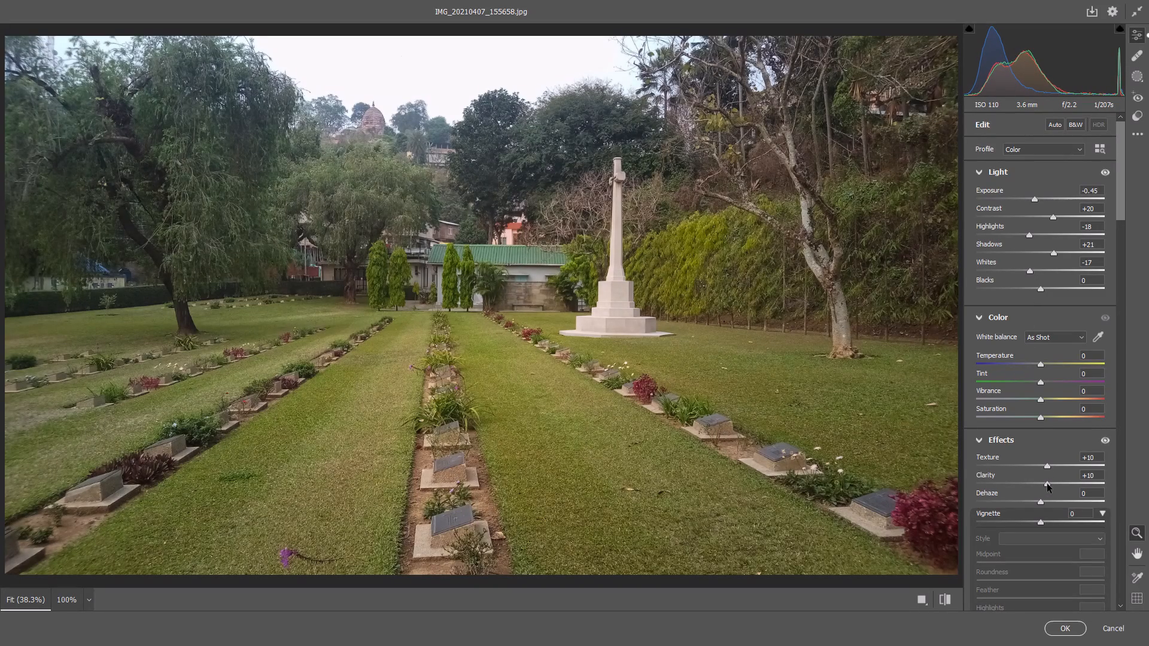
drag(1047, 484, 1047, 484)
drag(1040, 501, 1045, 506)
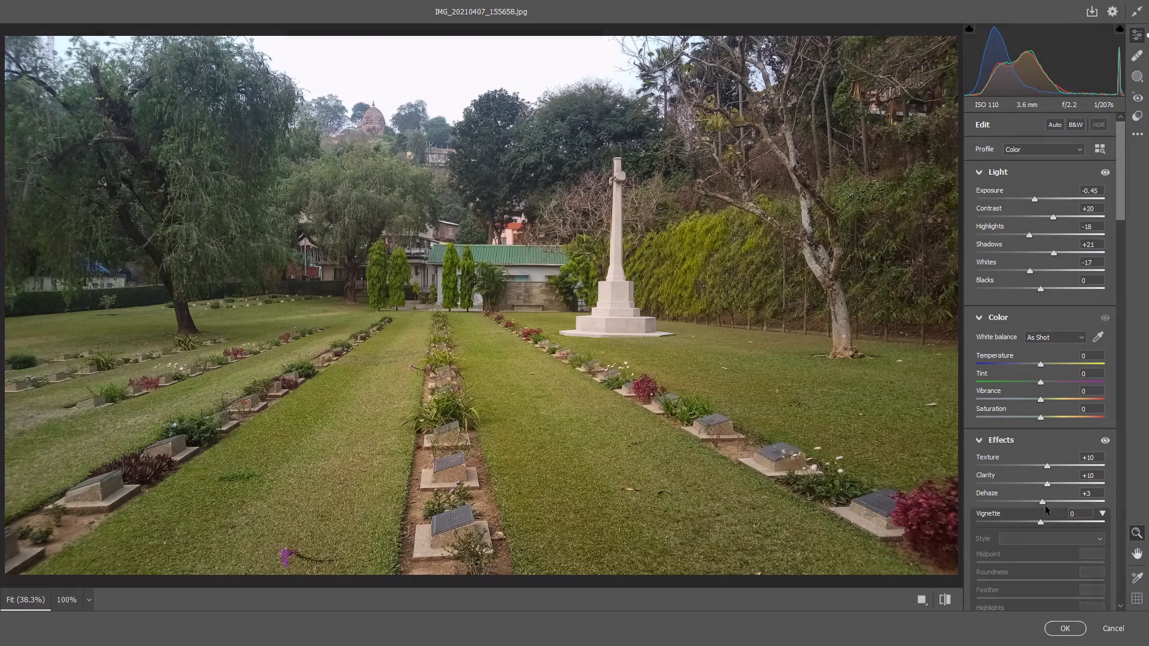
drag(1045, 506, 1039, 506)
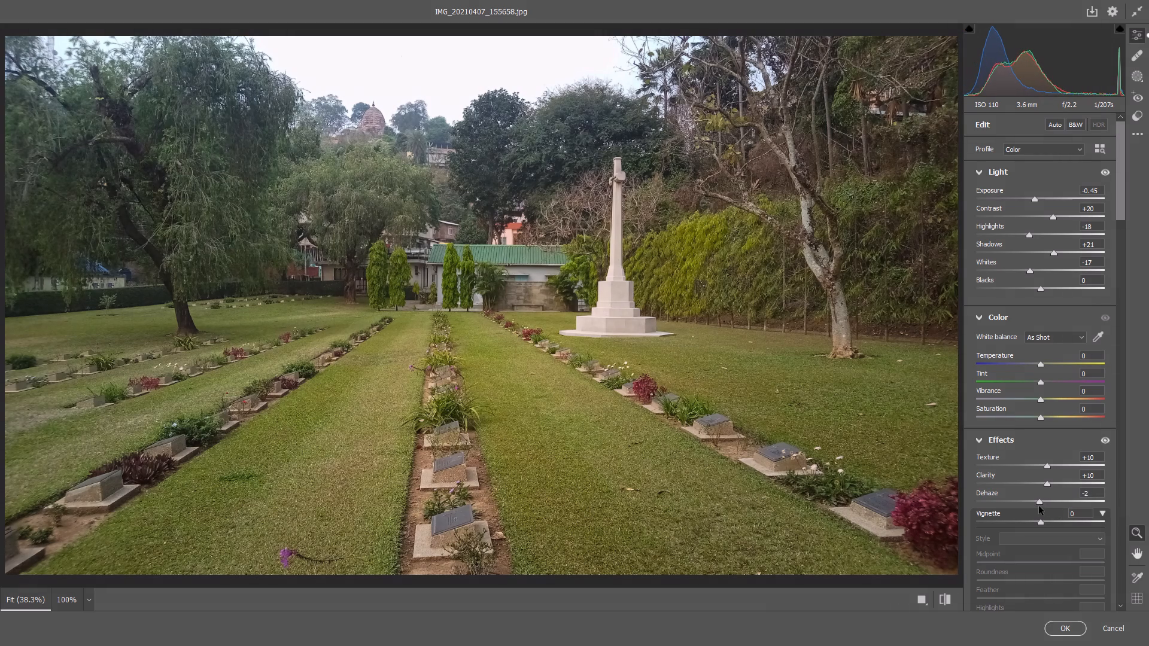
drag(1039, 506, 1048, 507)
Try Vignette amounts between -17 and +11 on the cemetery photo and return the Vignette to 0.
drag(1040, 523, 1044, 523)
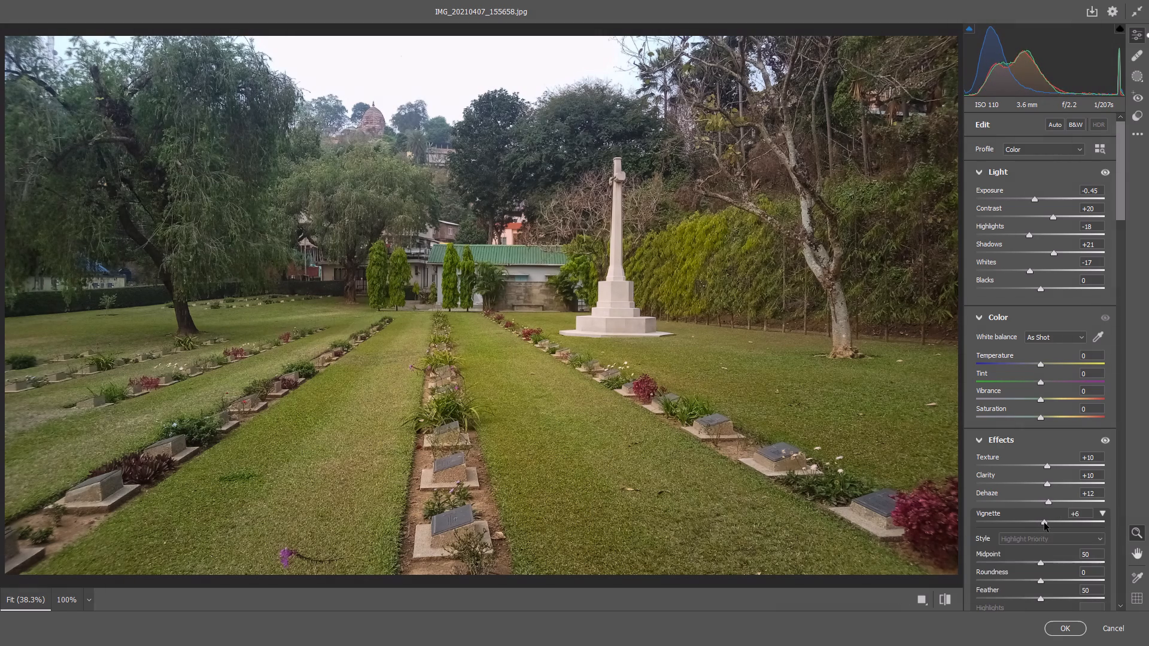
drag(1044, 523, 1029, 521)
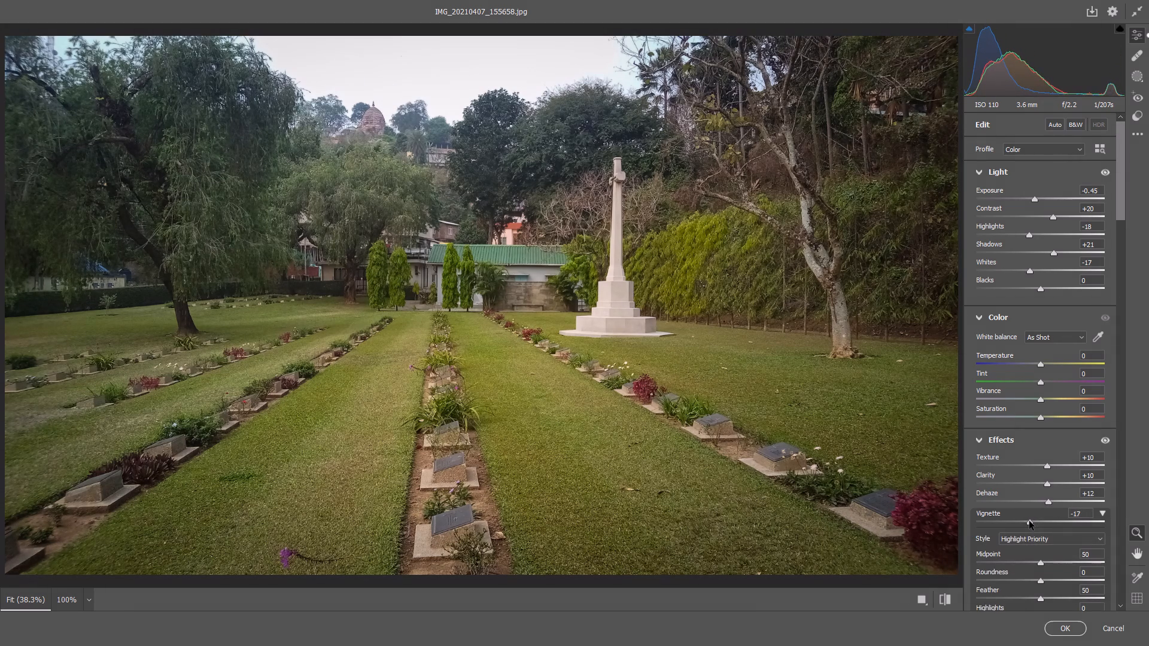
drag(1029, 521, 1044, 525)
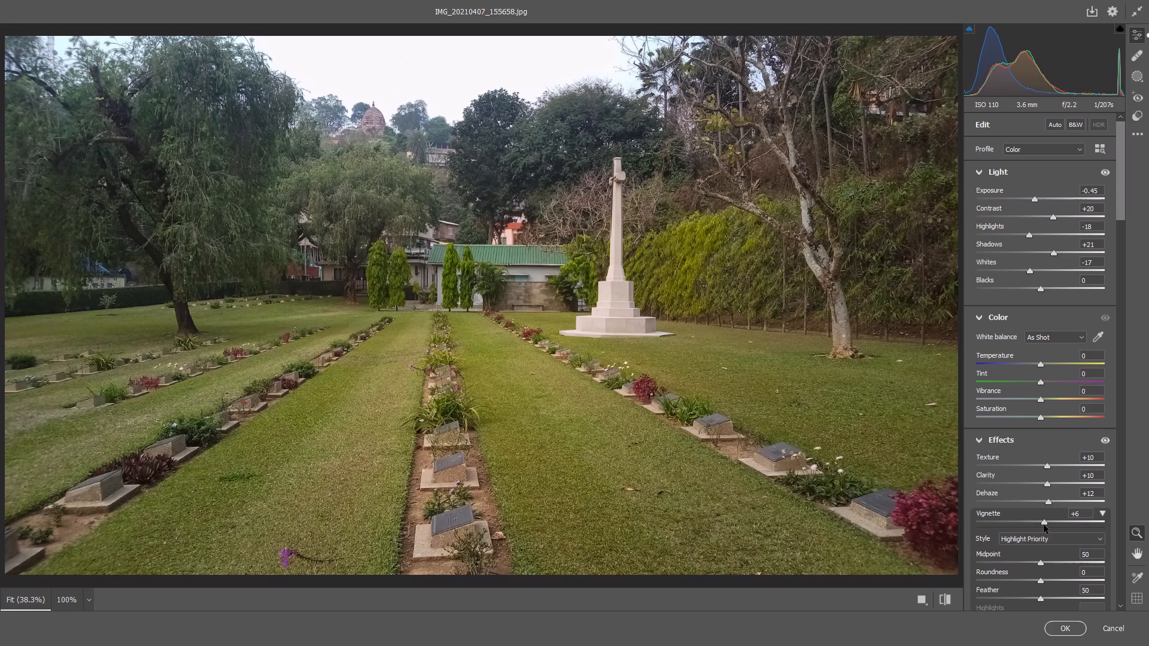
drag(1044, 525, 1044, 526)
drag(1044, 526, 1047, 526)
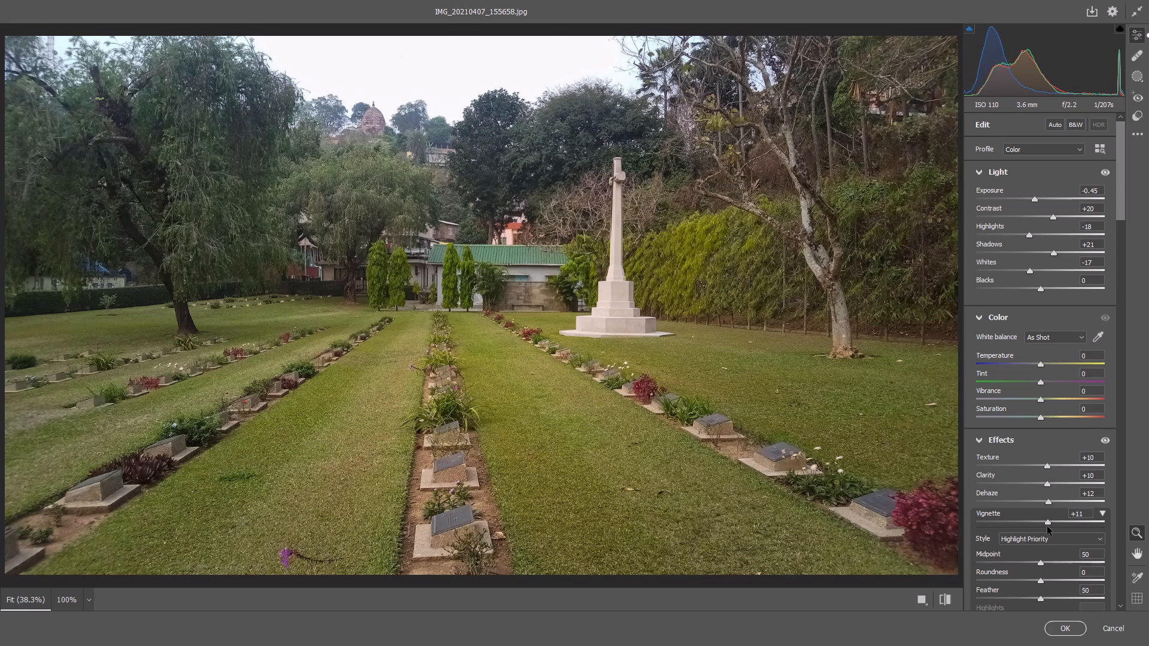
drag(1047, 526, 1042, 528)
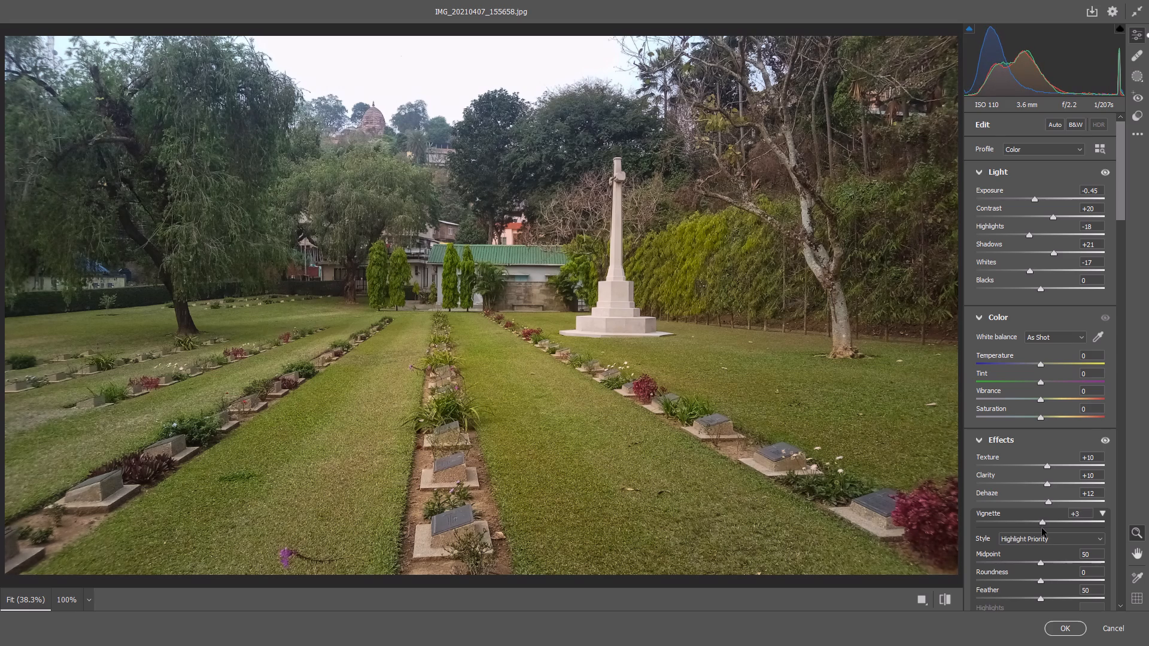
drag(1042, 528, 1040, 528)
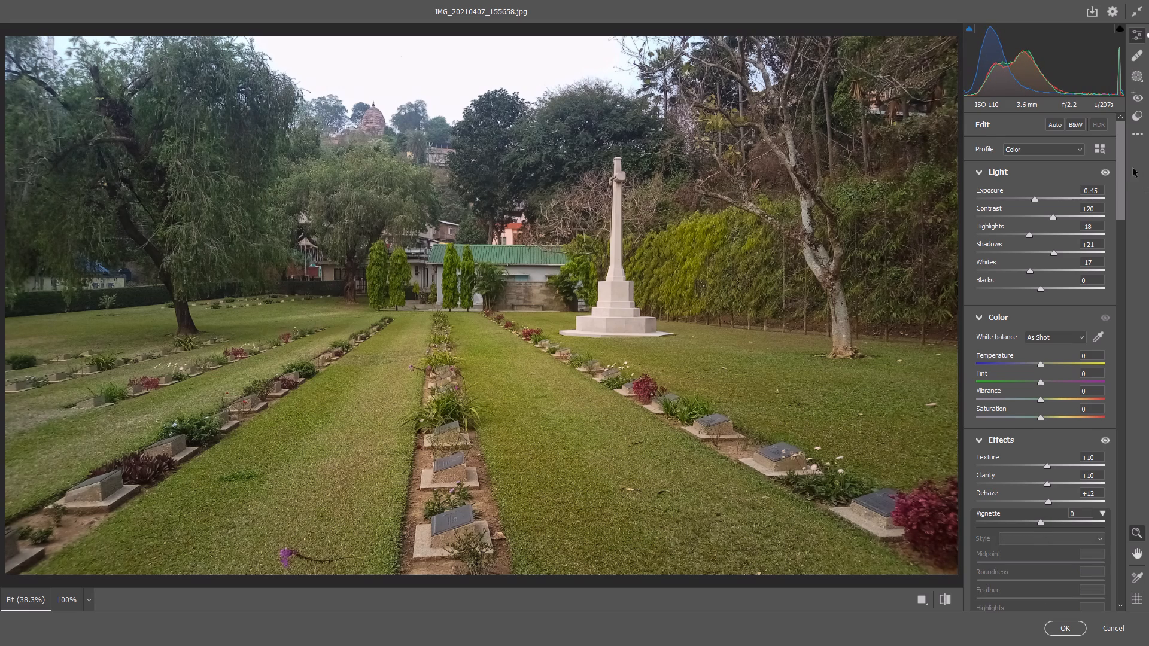
Browse the Artistic and B&W profiles for the cemetery photo in the profile browser.
drag(1120, 173, 1124, 155)
click(1104, 148)
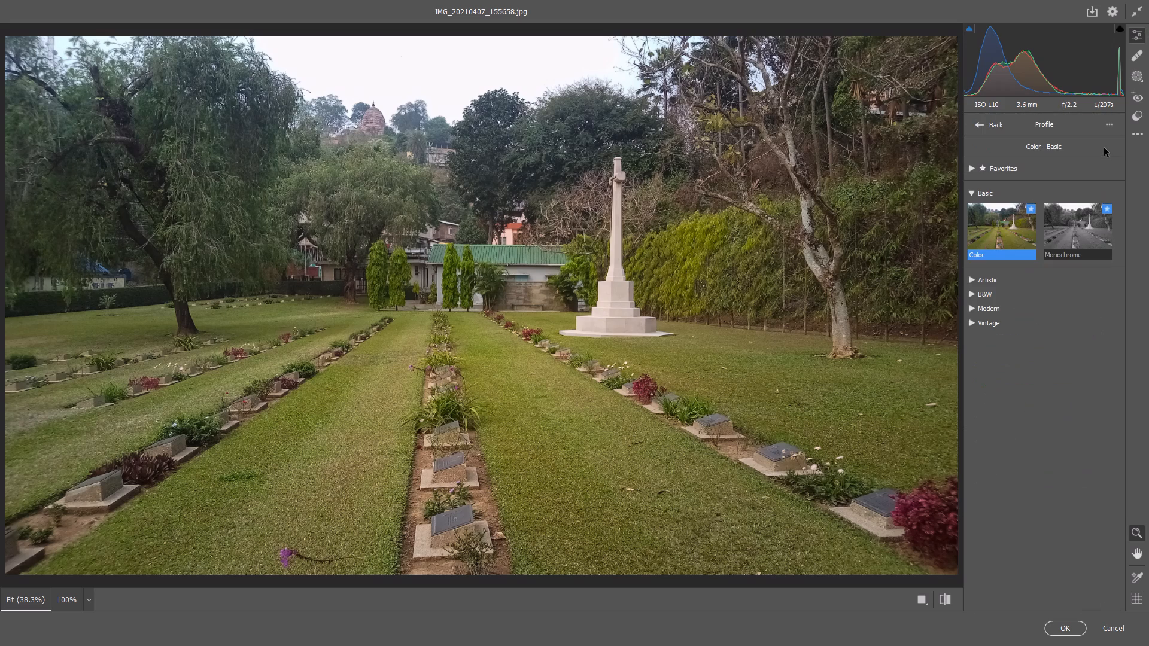
click(992, 281)
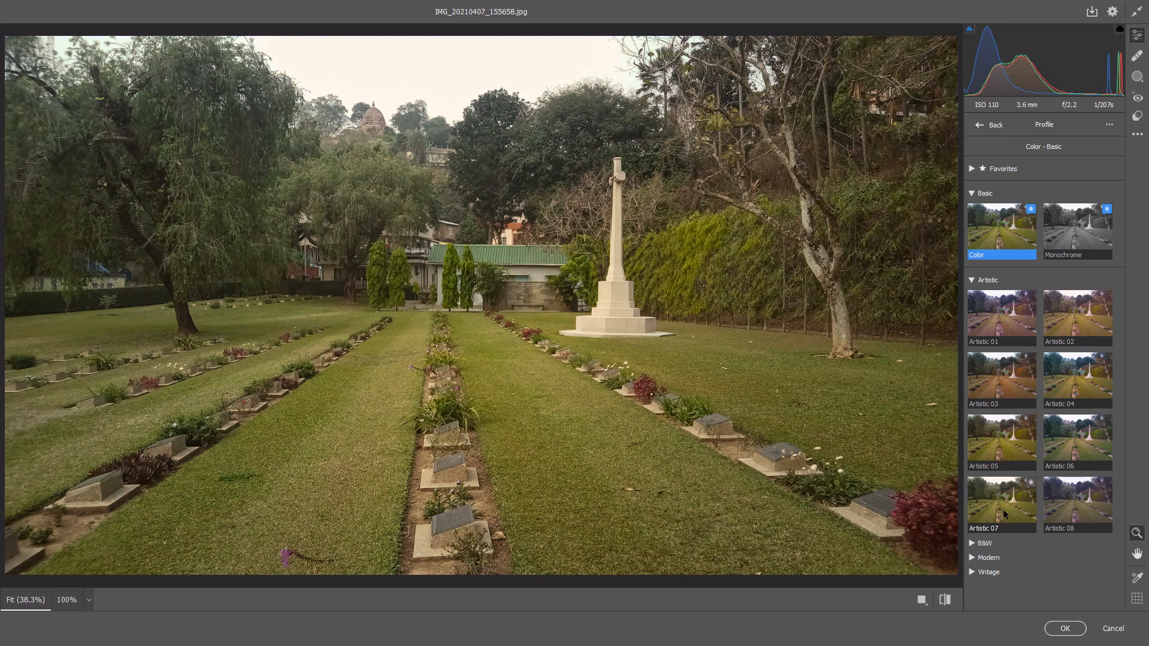
click(978, 544)
scroll(978, 544, down, 7)
scroll(978, 544, up, 1)
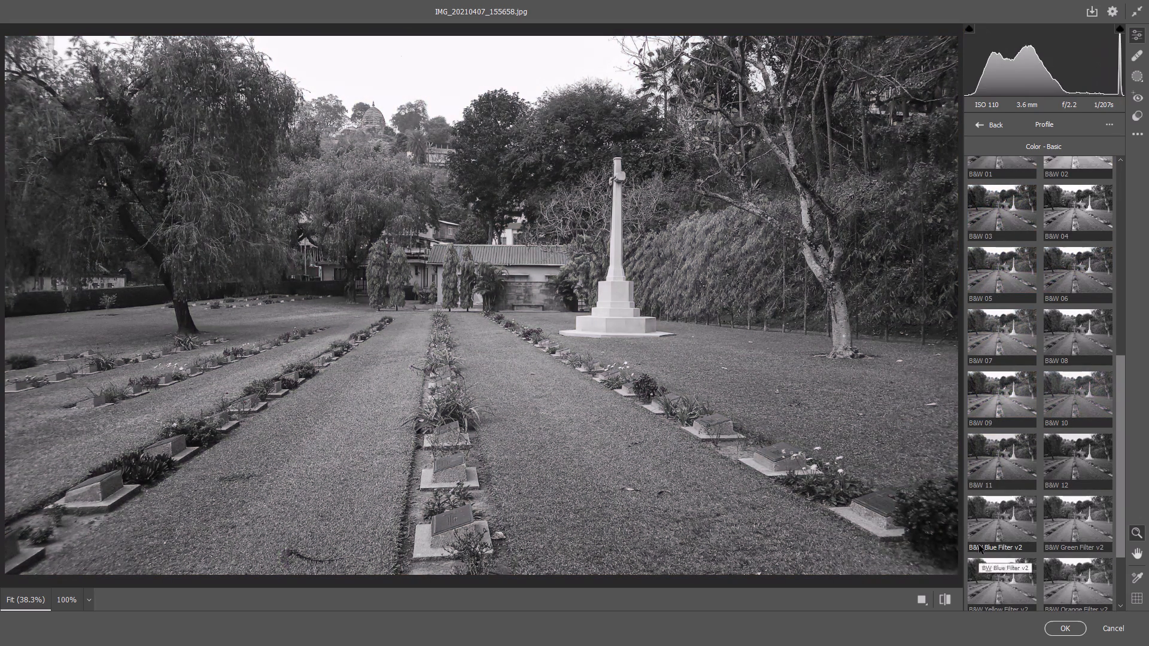
scroll(979, 545, down, 3)
Look through the Modern profiles and apply Modern 07 to the cemetery photo with an Amount of 128.
click(988, 586)
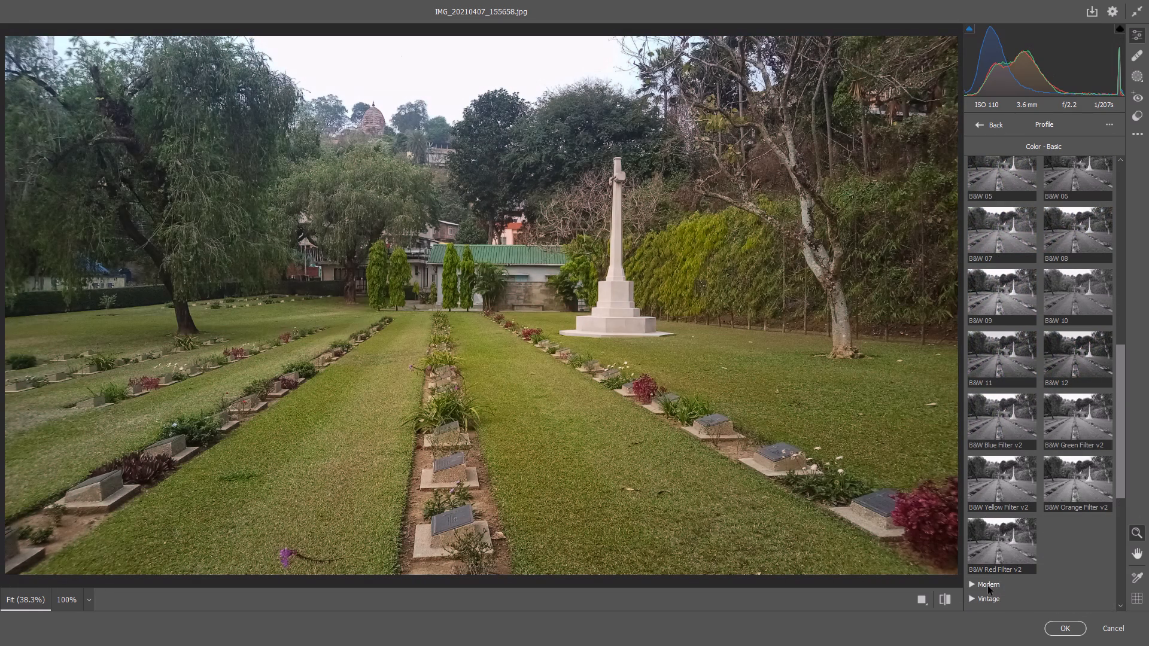
scroll(990, 584, up, 1)
scroll(1002, 537, down, 3)
scroll(1002, 537, up, 3)
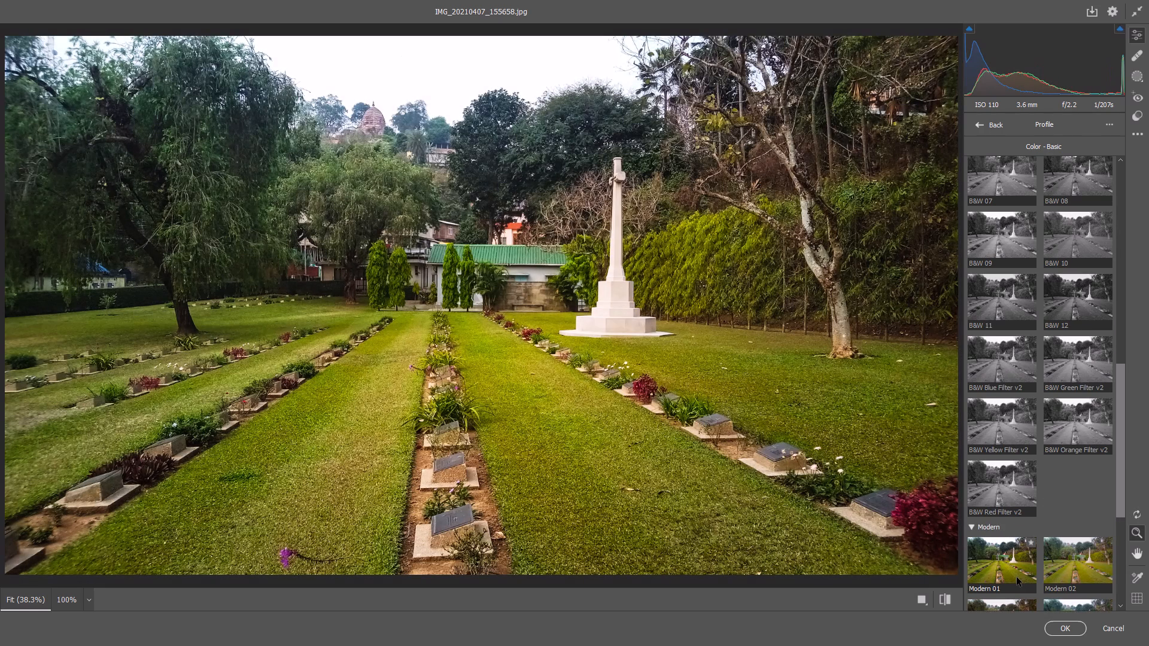
scroll(1017, 577, down, 1)
scroll(1066, 556, down, 1)
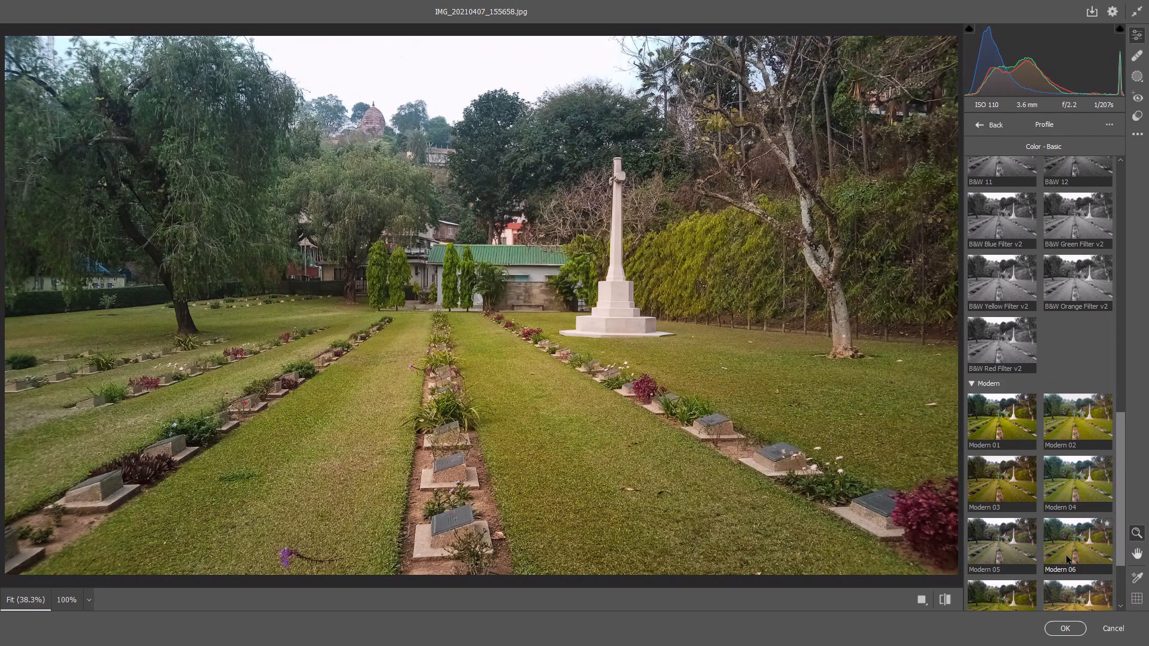
scroll(1010, 547, down, 1)
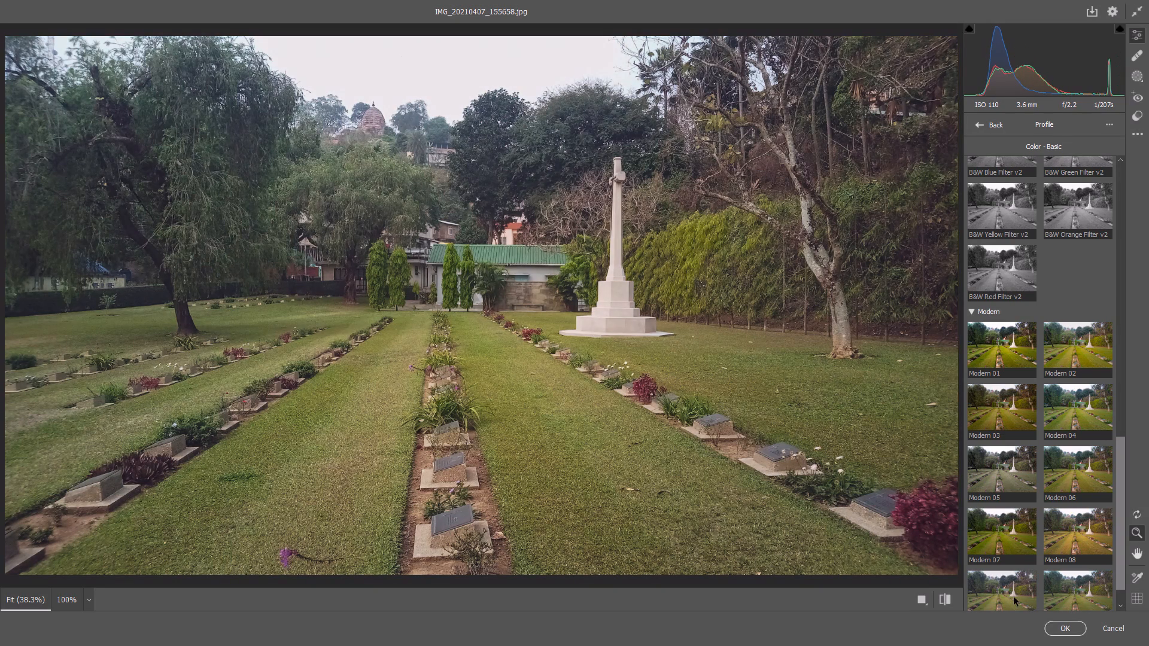
scroll(1017, 542, down, 1)
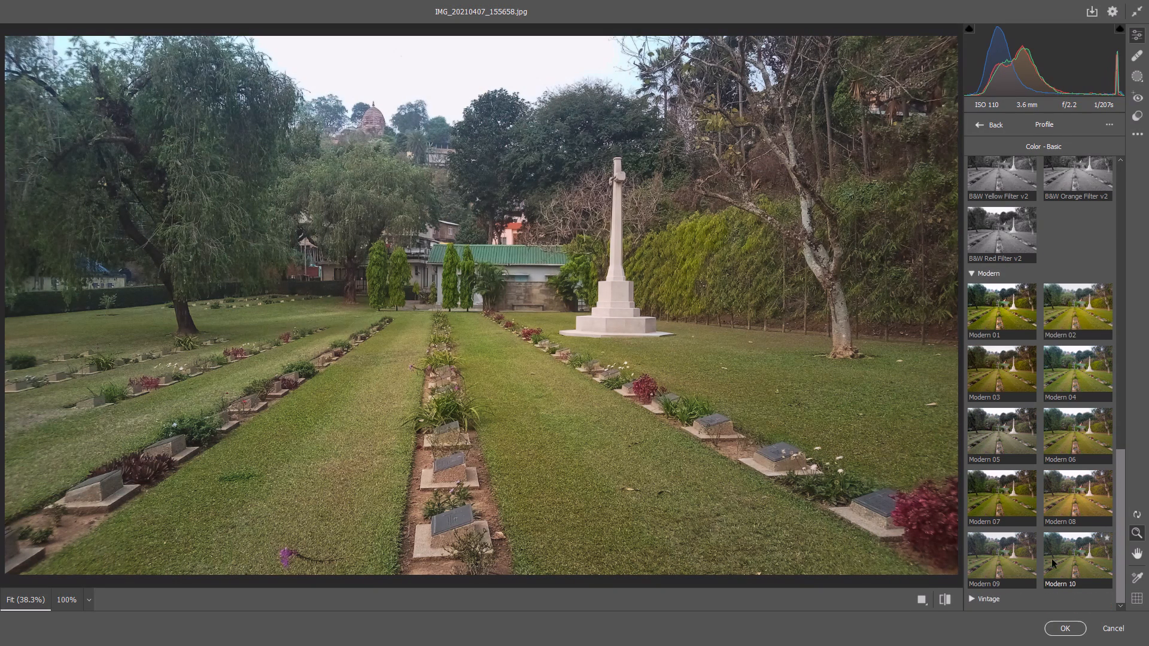
click(999, 514)
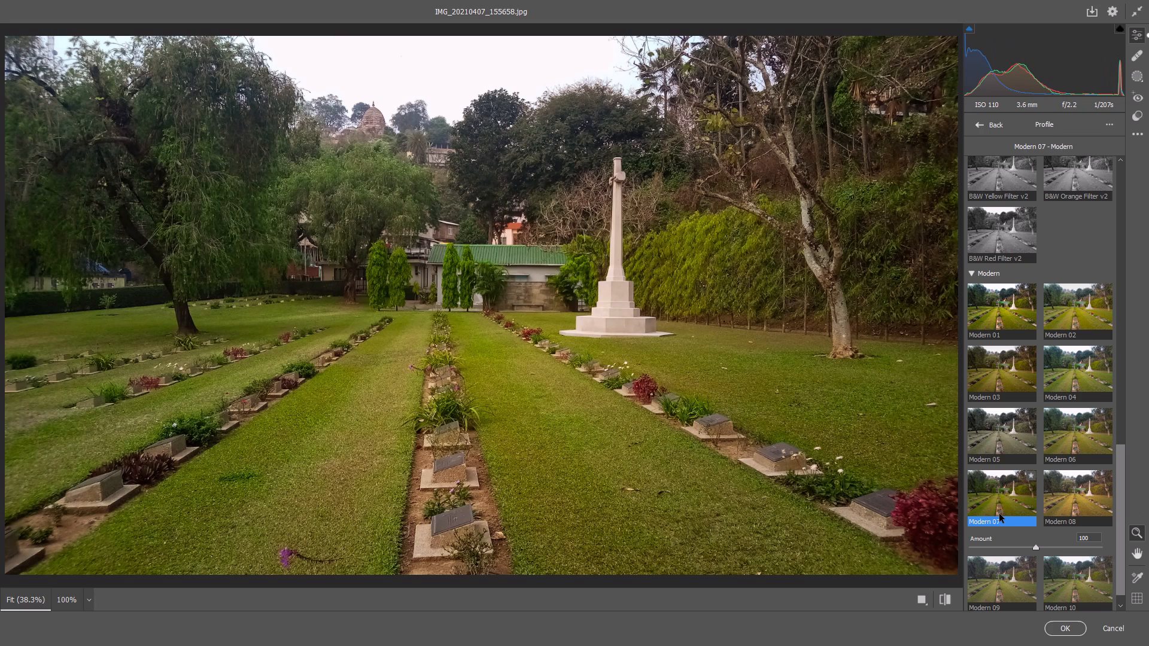
drag(1035, 547, 1041, 547)
drag(1041, 547, 1054, 547)
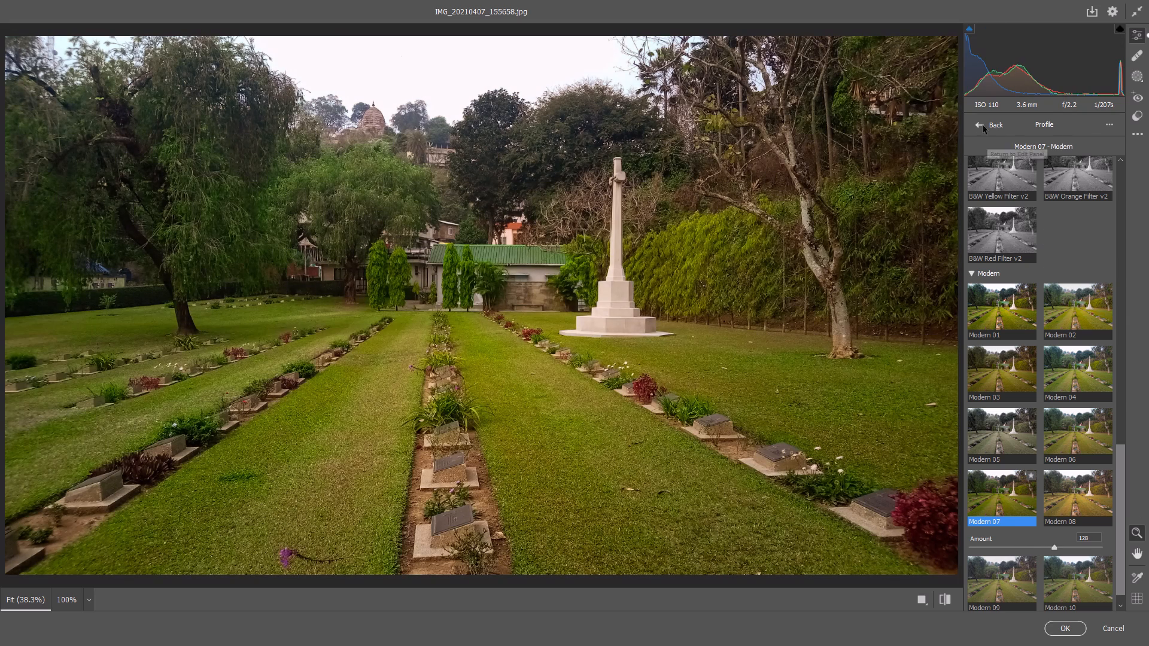
click(979, 121)
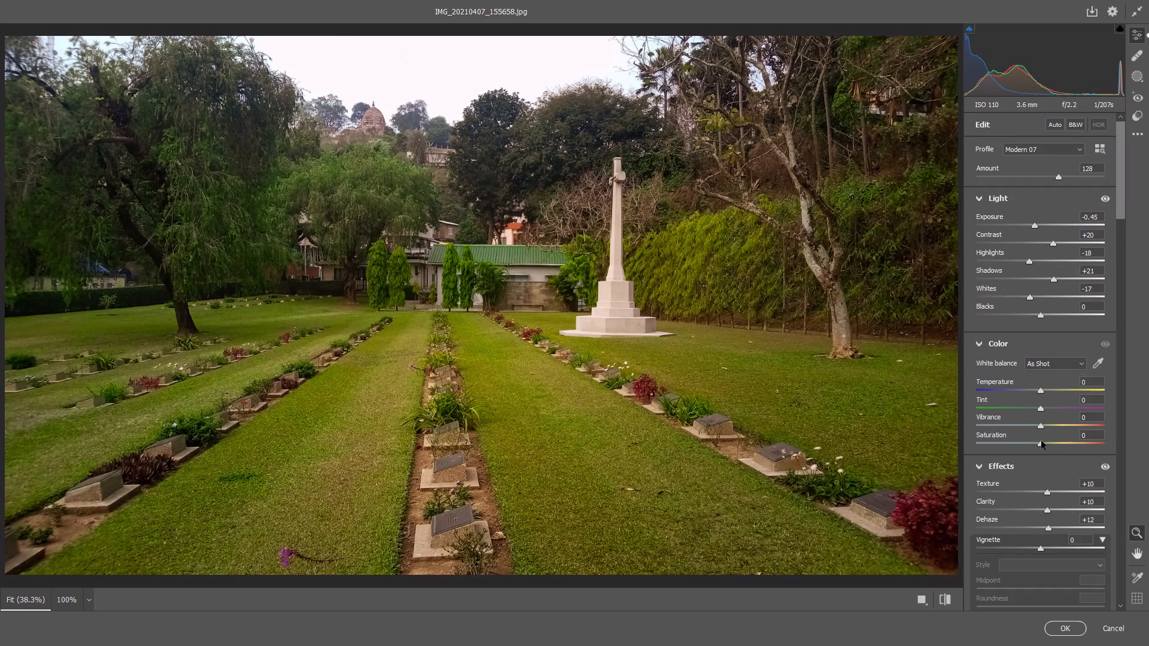
Set the cemetery photo's Vibrance to +7 and Saturation to +11.
click(1041, 428)
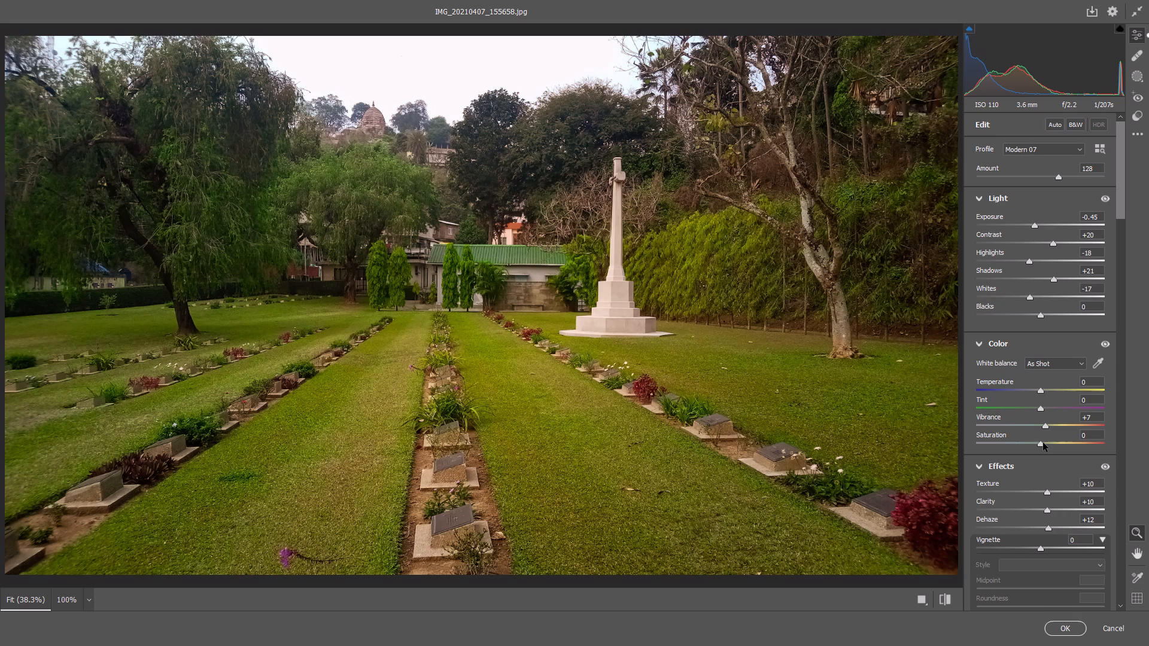
drag(1041, 443, 1048, 445)
Set the parametric curve's Highlights to -33 and Lights to -15.
drag(1123, 183, 1123, 215)
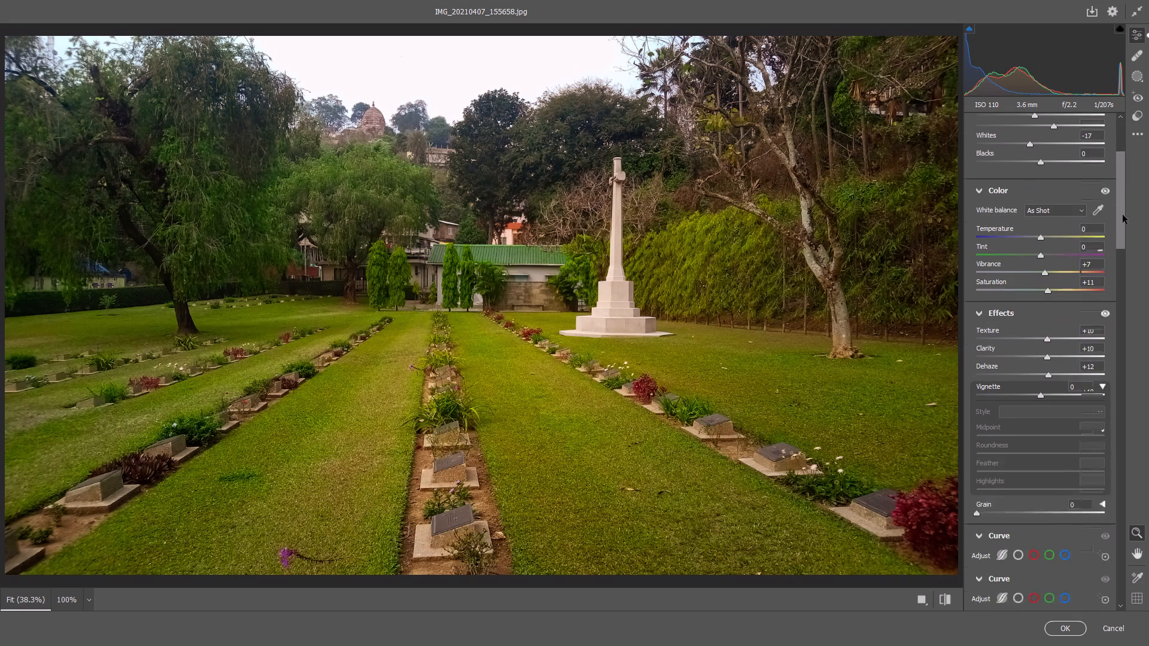
drag(1123, 215, 1127, 314)
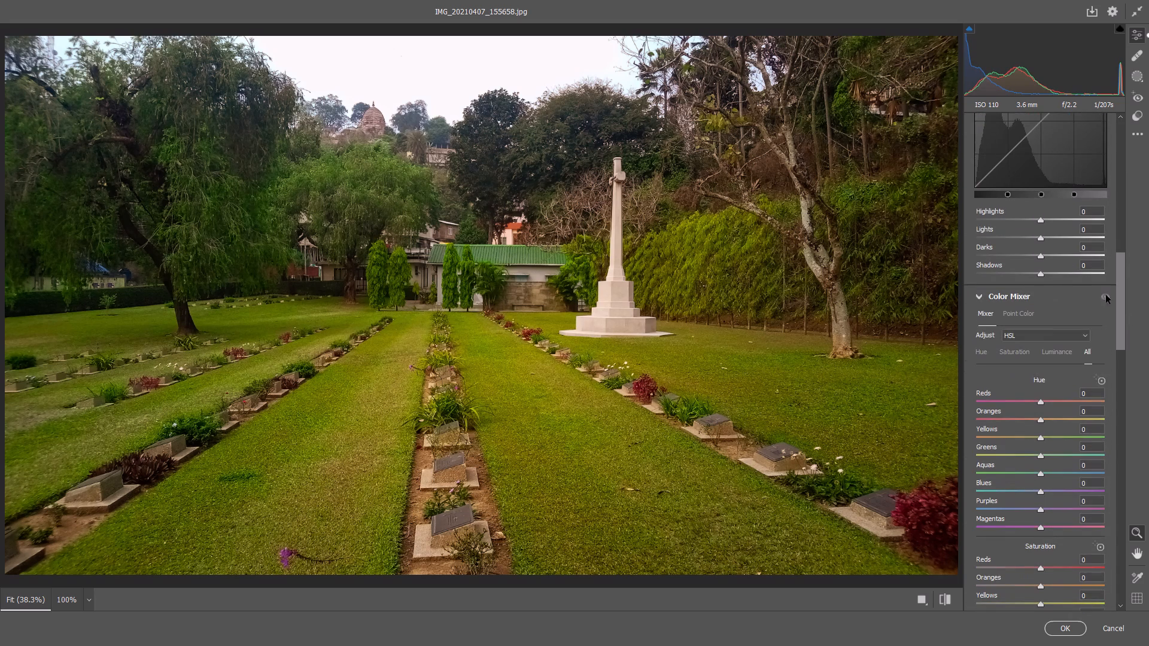
drag(1041, 221, 1020, 219)
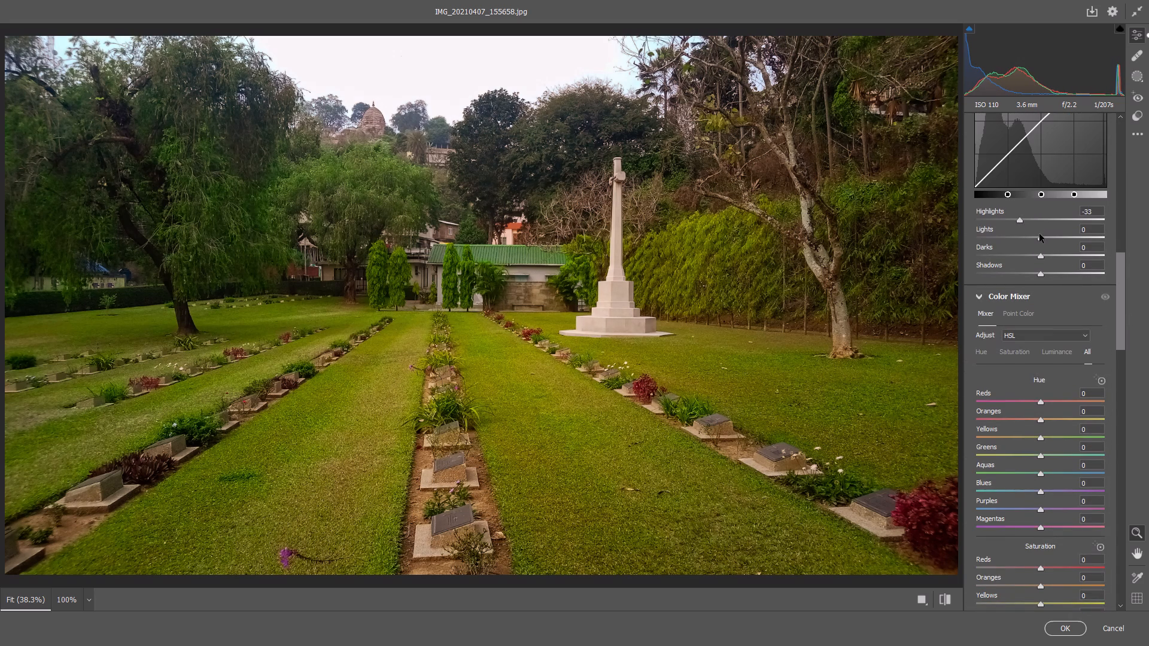
drag(1042, 237, 1032, 239)
In the Color Mixer, set Saturation to Yellows +4 and Greens +3, and Luminance to Yellows +7 and Greens +12.
drag(1122, 293, 1122, 312)
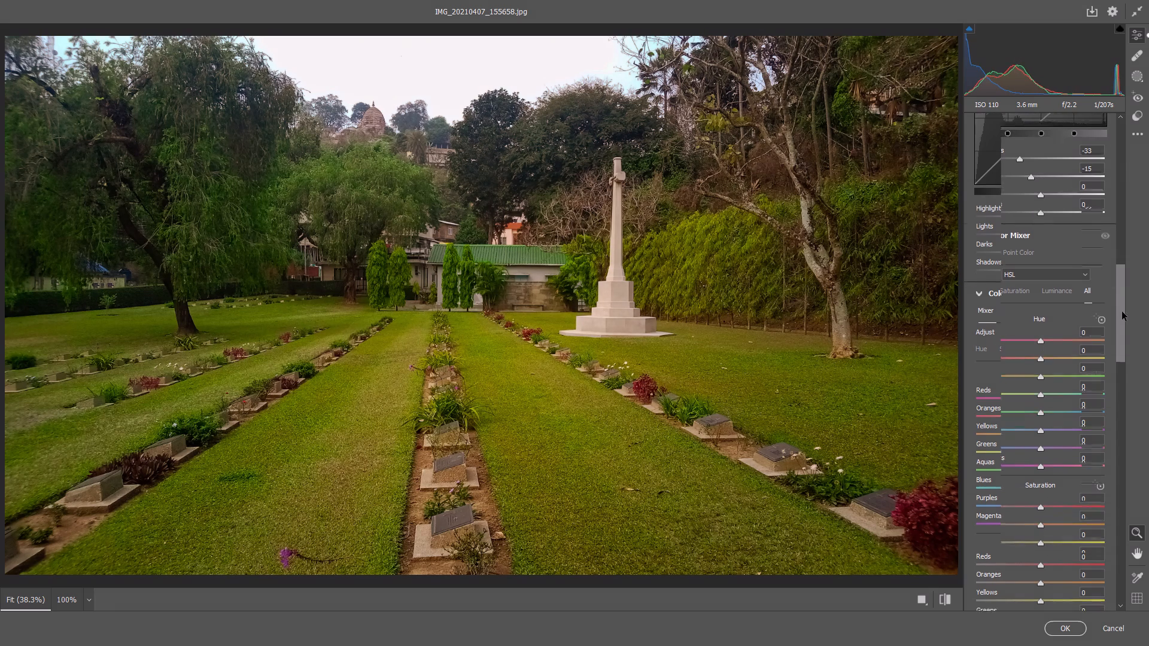
drag(1122, 312, 1124, 352)
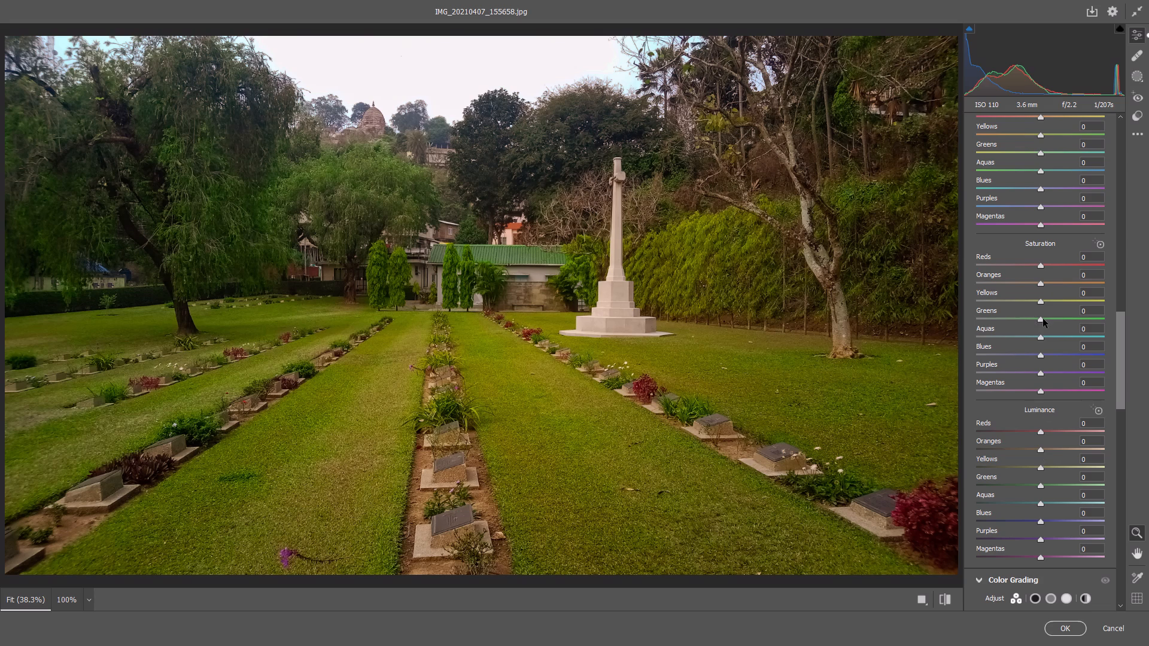
drag(1043, 319, 1047, 320)
drag(1047, 320, 1050, 321)
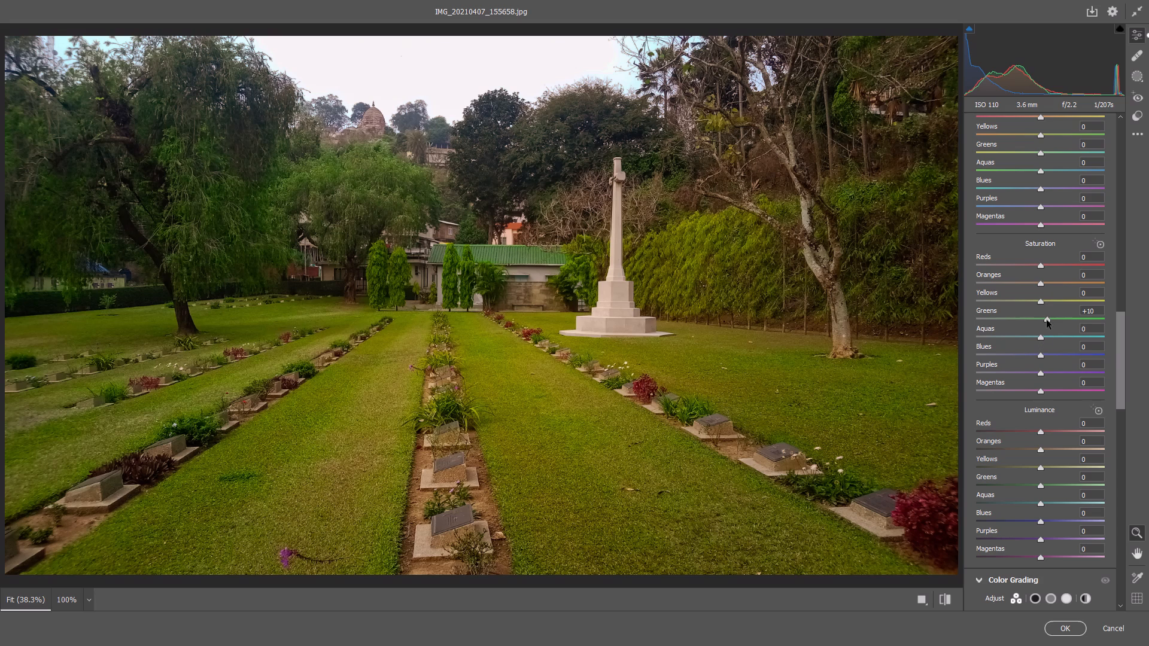
click(1048, 319)
click(1041, 301)
drag(1041, 486, 1048, 489)
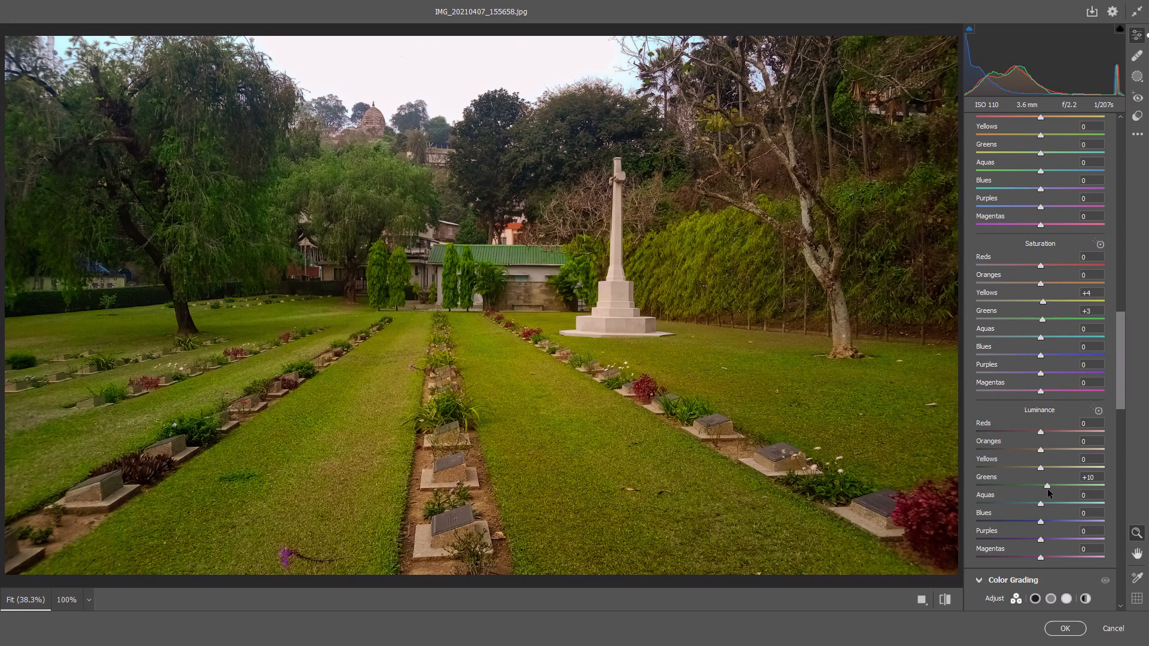
drag(1048, 489, 1049, 489)
click(1042, 467)
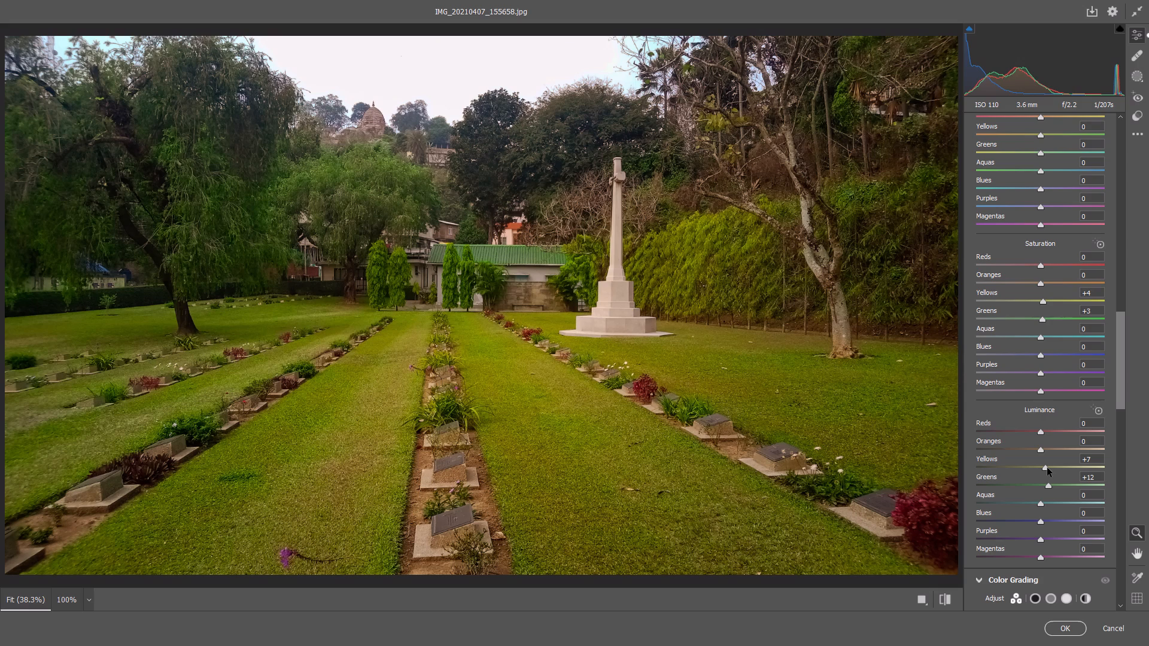
Set Sharpening to 11, Noise Reduction to 7 and Color Noise Reduction to 8, and apply the Camera Raw Filter.
drag(1120, 349, 1127, 399)
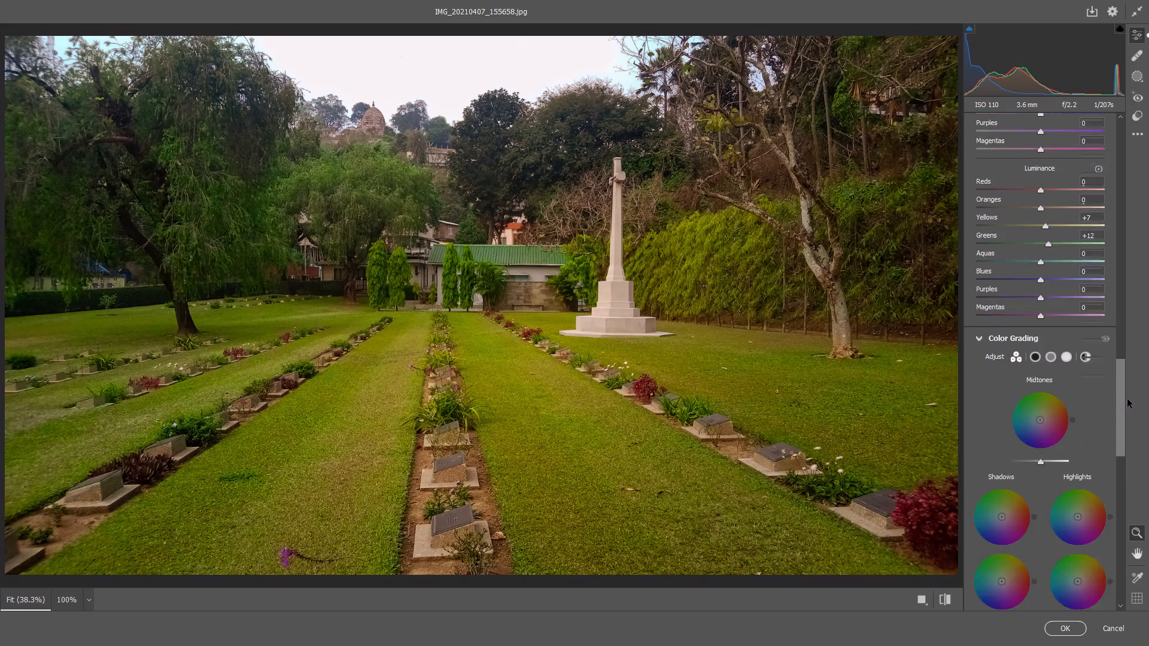
drag(1127, 399, 1130, 475)
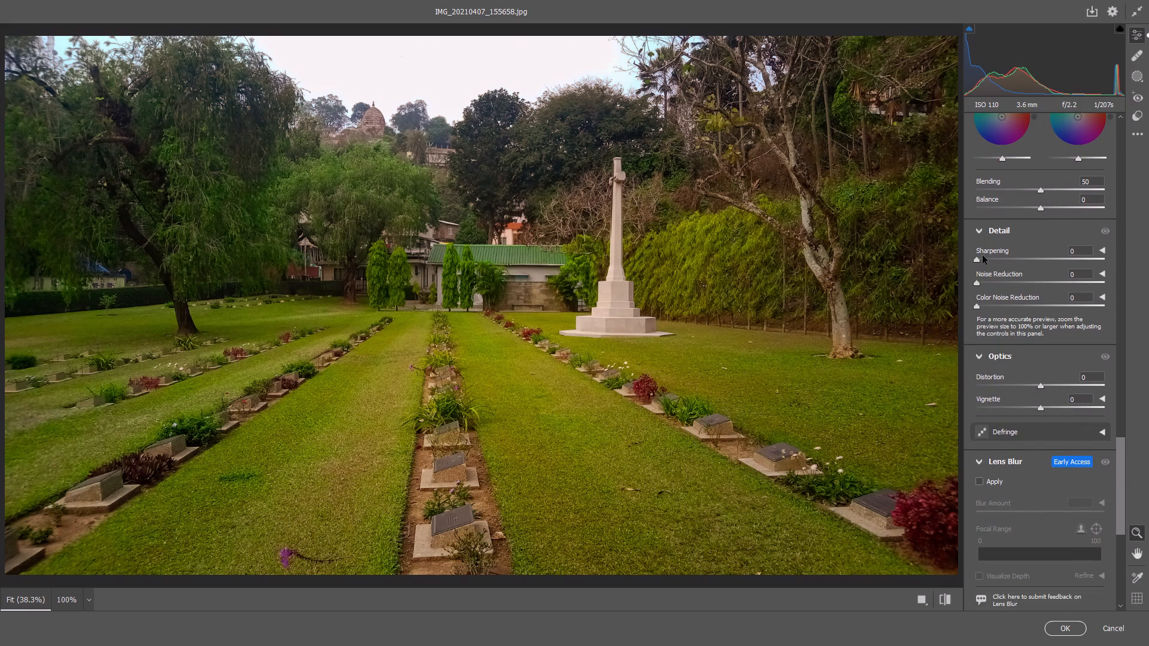
click(985, 261)
click(985, 282)
click(987, 309)
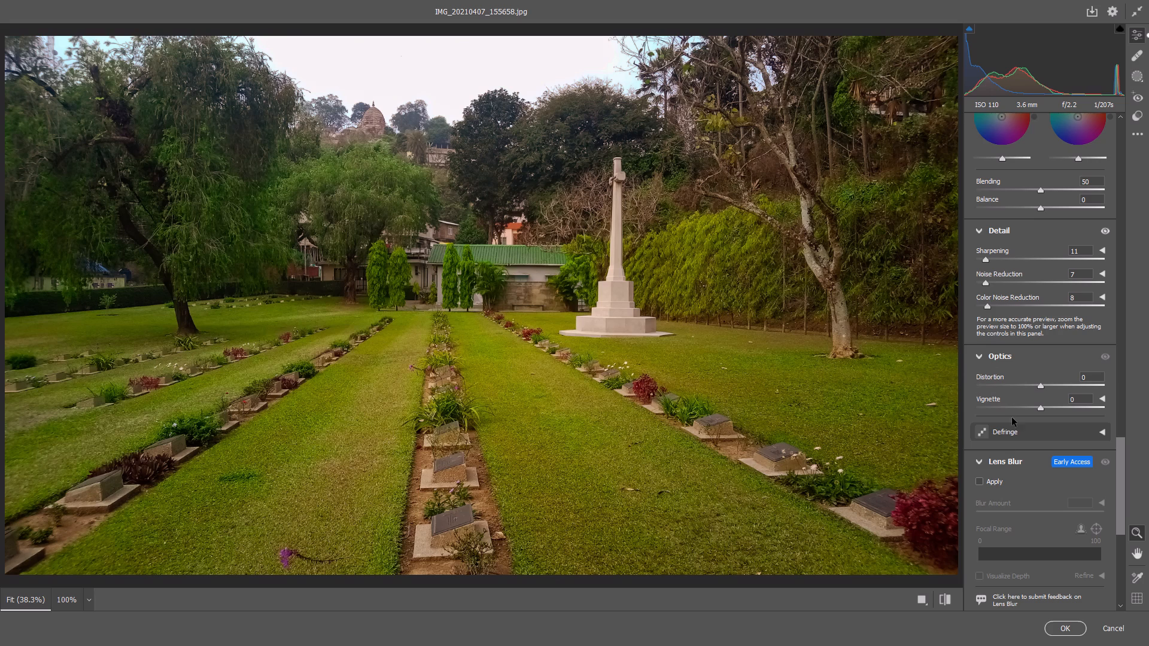
drag(1120, 476, 1126, 546)
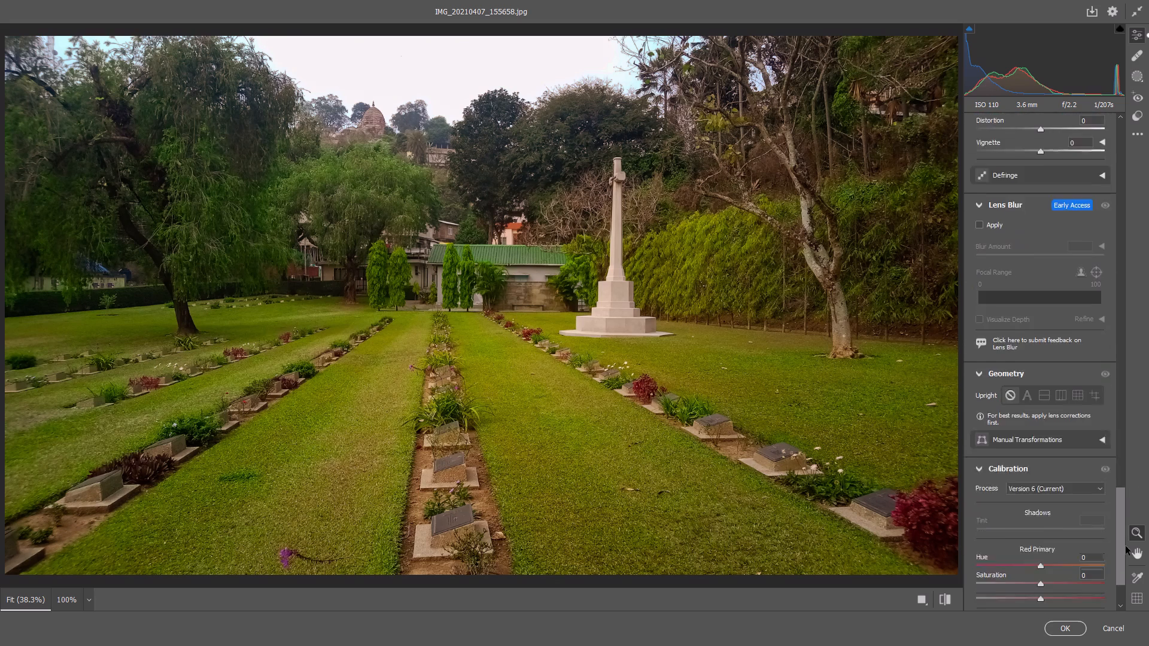
drag(1126, 546, 1127, 561)
click(1066, 626)
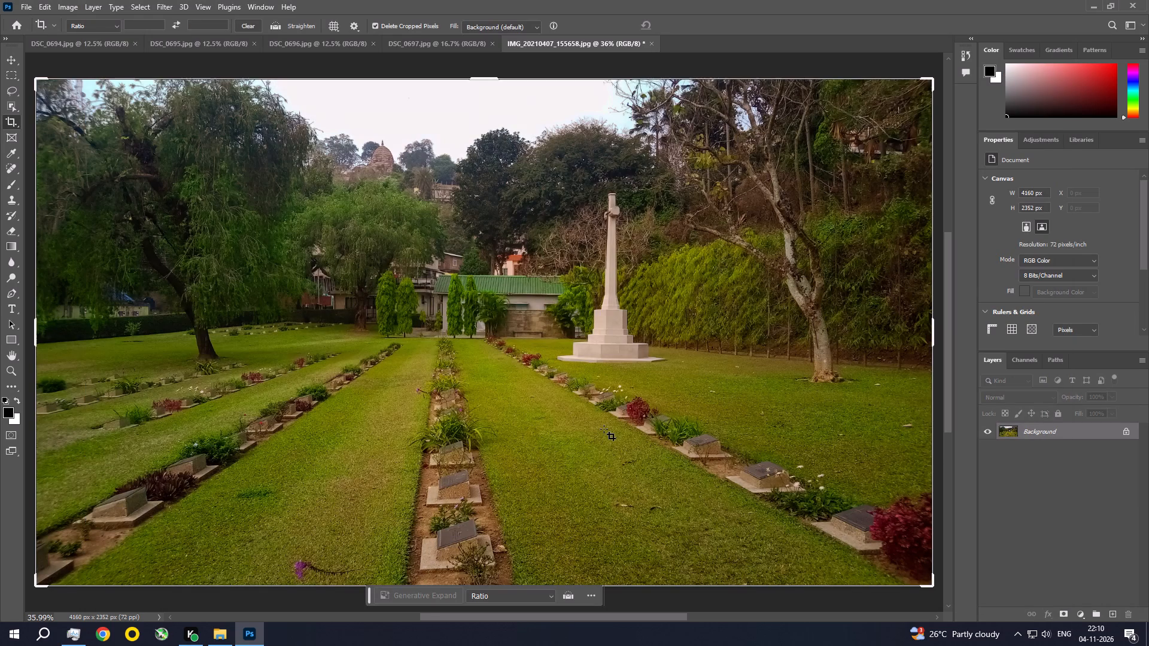
Apply a Photo Filter to the cemetery photo using Warming Filter (85) at 25% density.
click(68, 10)
click(74, 41)
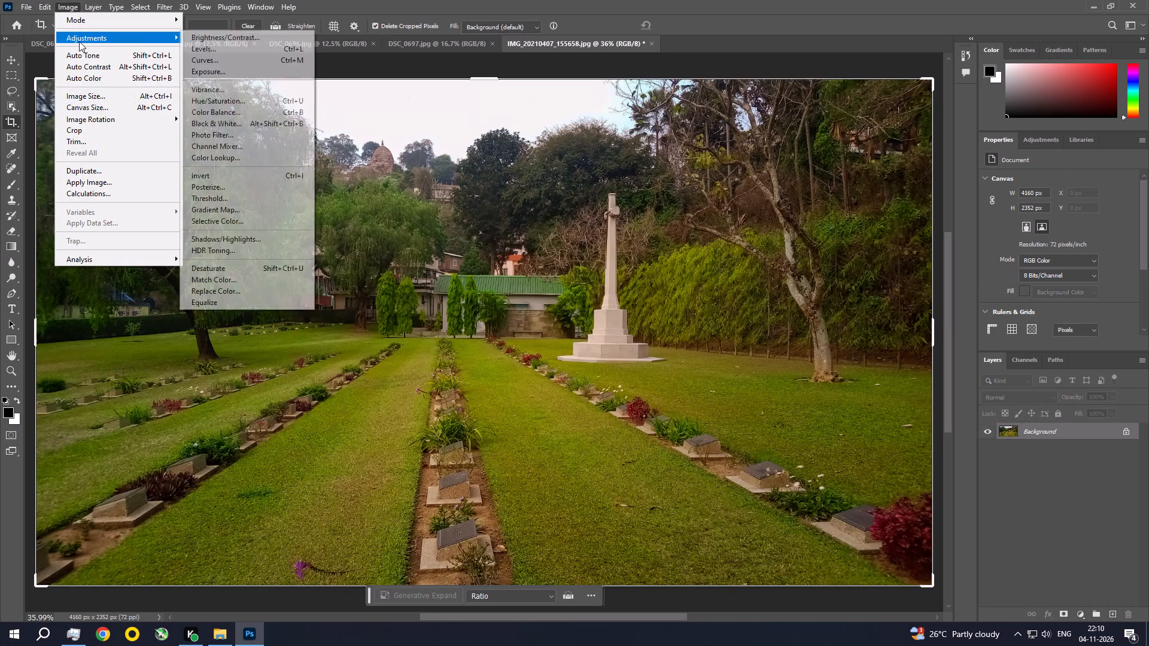
click(236, 131)
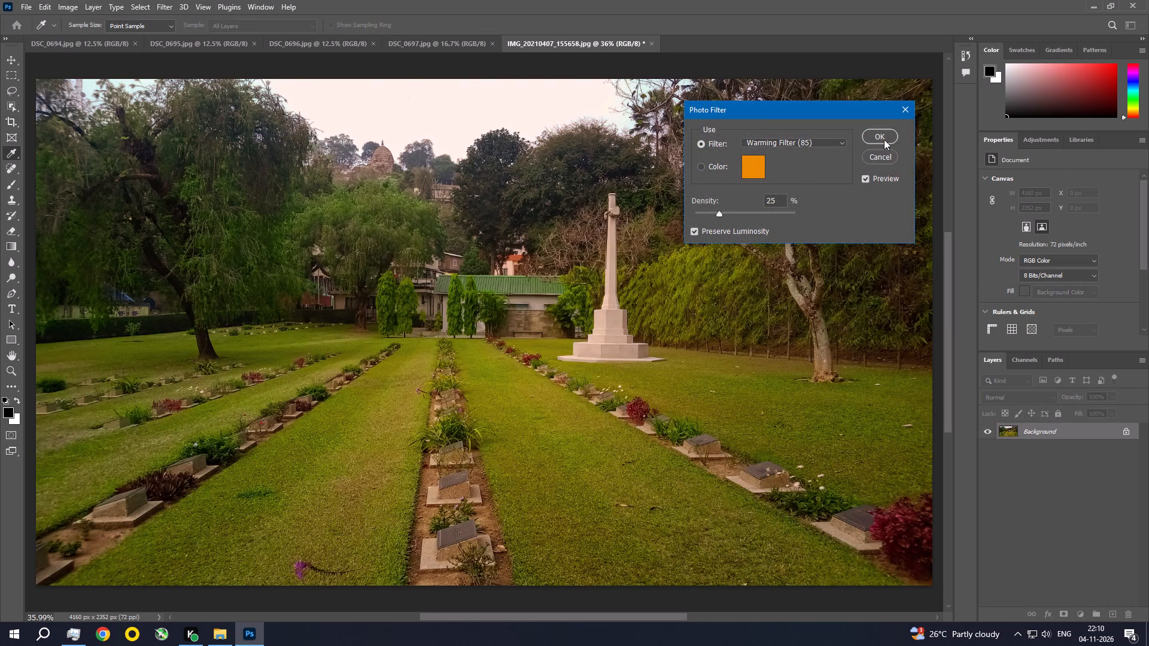
click(884, 138)
Apply an Exposure adjustment to the cemetery photo with the Offset raised to about +0.0059.
click(65, 6)
click(73, 44)
click(78, 36)
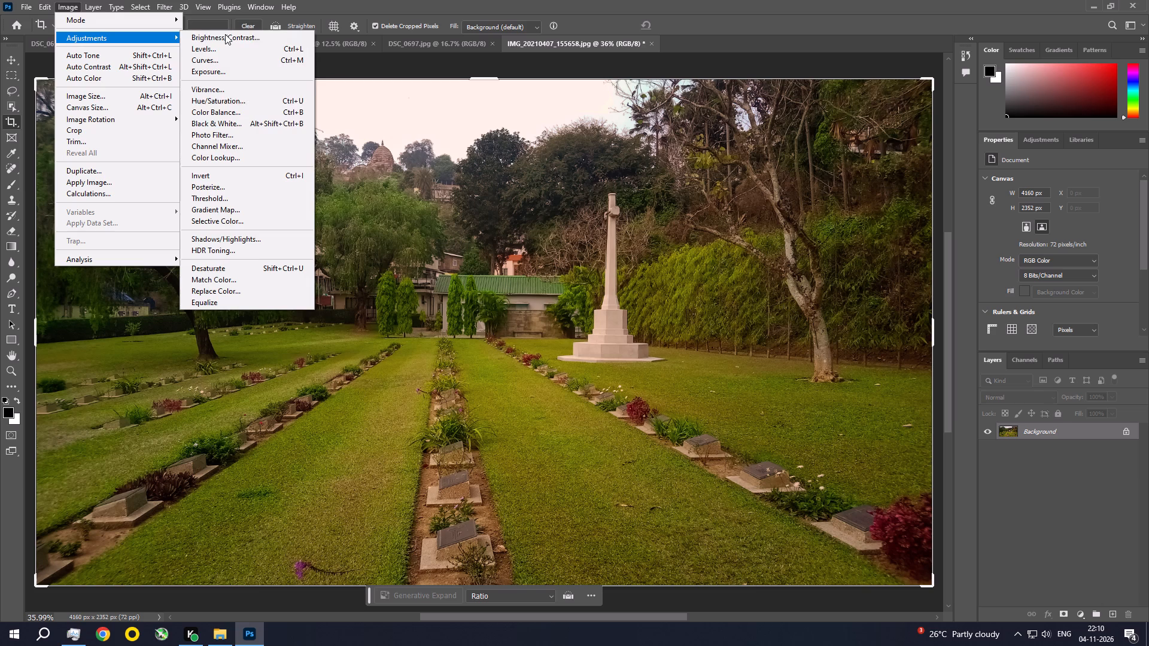
click(287, 68)
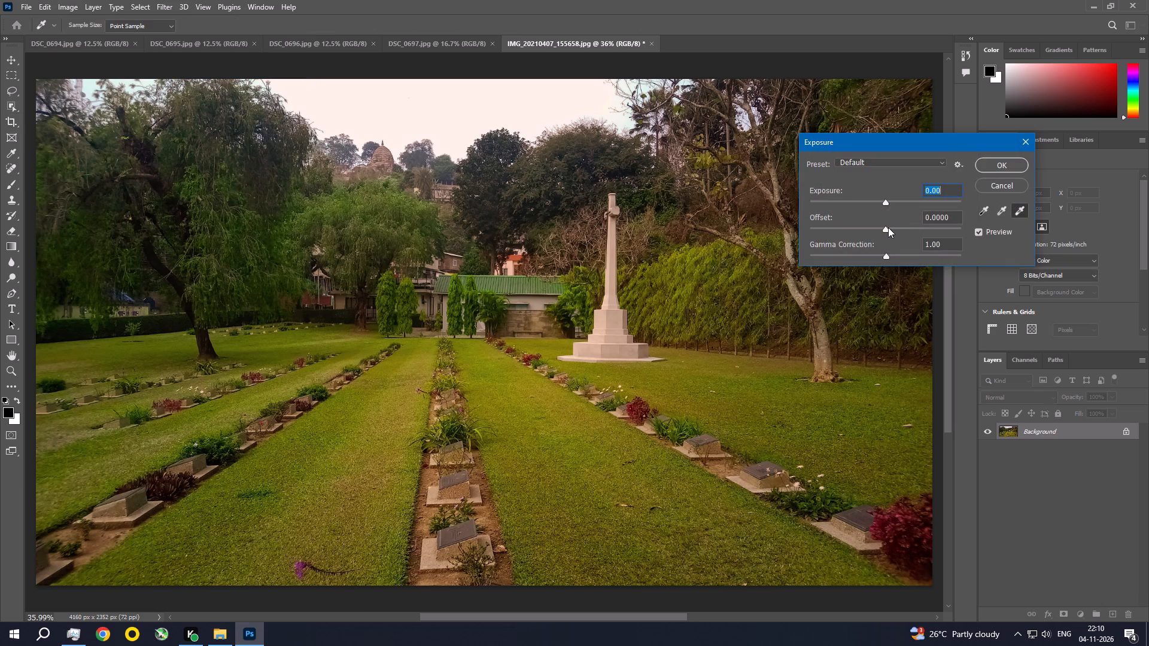
click(886, 227)
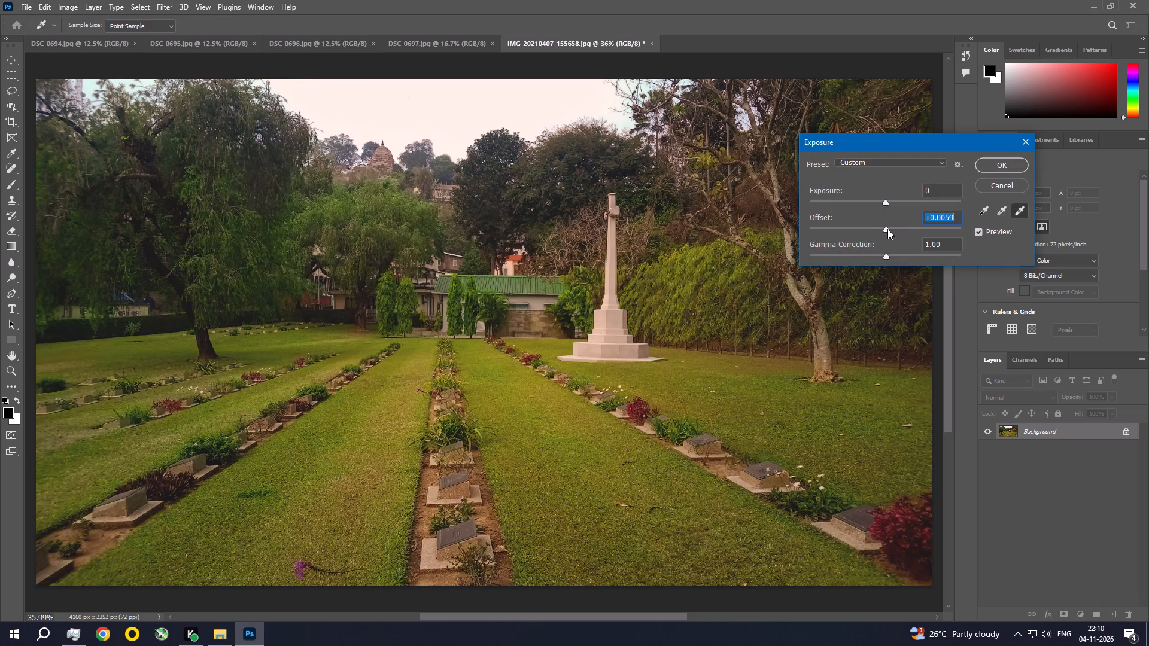
click(887, 229)
click(986, 163)
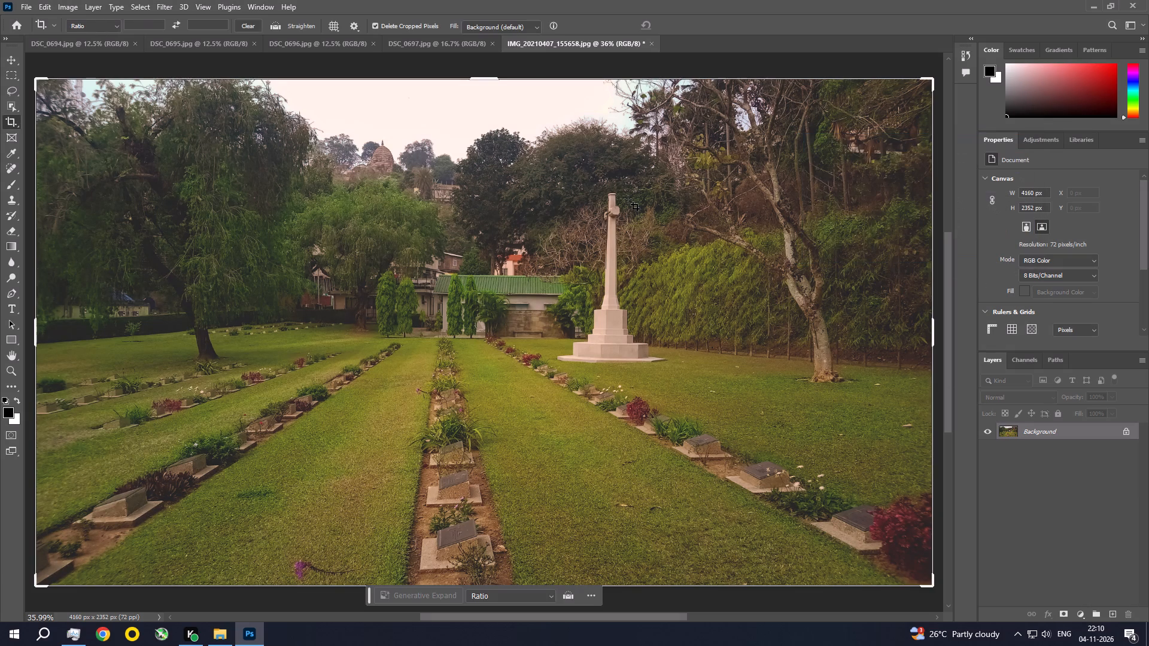
Save the cemetery photo as a baseline standard JPEG at Maximum quality 12.
key(ctrl+s)
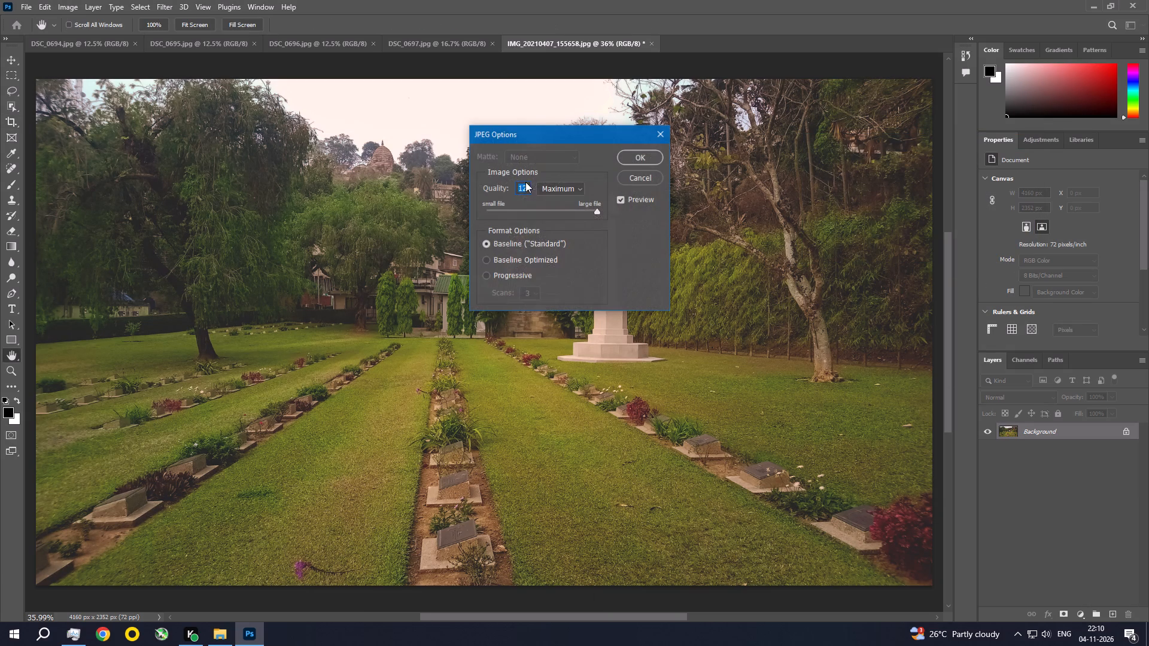
click(653, 157)
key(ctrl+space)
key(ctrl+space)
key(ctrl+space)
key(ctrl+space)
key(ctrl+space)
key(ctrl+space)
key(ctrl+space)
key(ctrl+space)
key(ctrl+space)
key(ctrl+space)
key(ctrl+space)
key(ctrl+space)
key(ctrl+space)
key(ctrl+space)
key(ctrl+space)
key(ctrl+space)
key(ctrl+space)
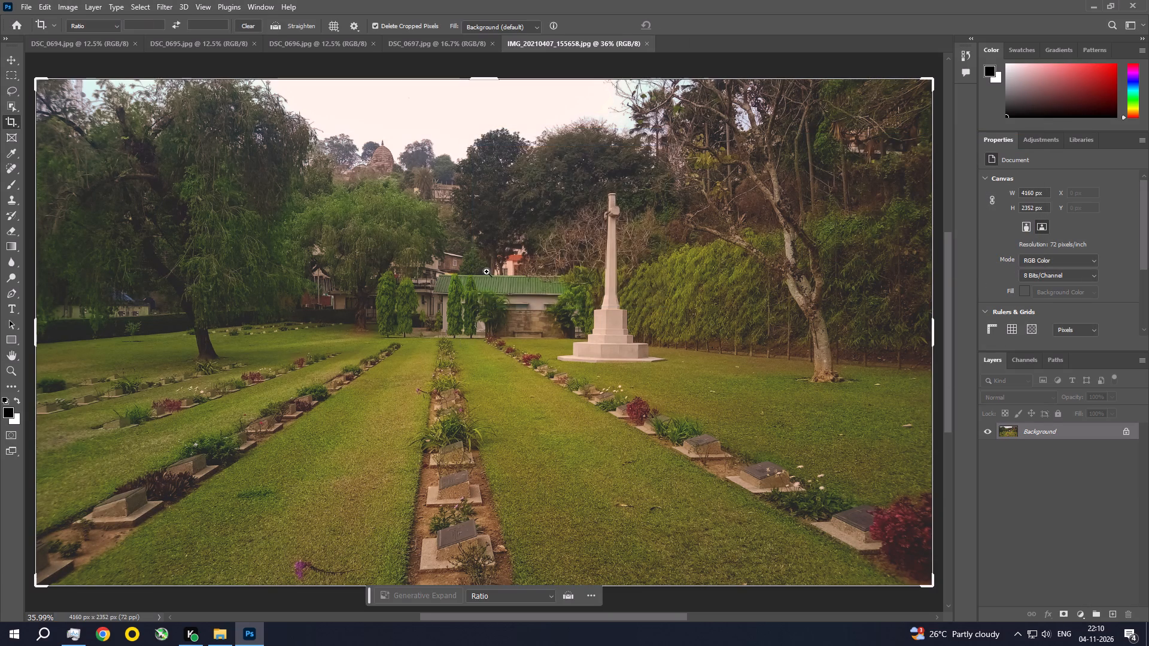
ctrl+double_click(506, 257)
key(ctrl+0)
Close the saved cemetery photo IMG_20210407_155658.
click(648, 42)
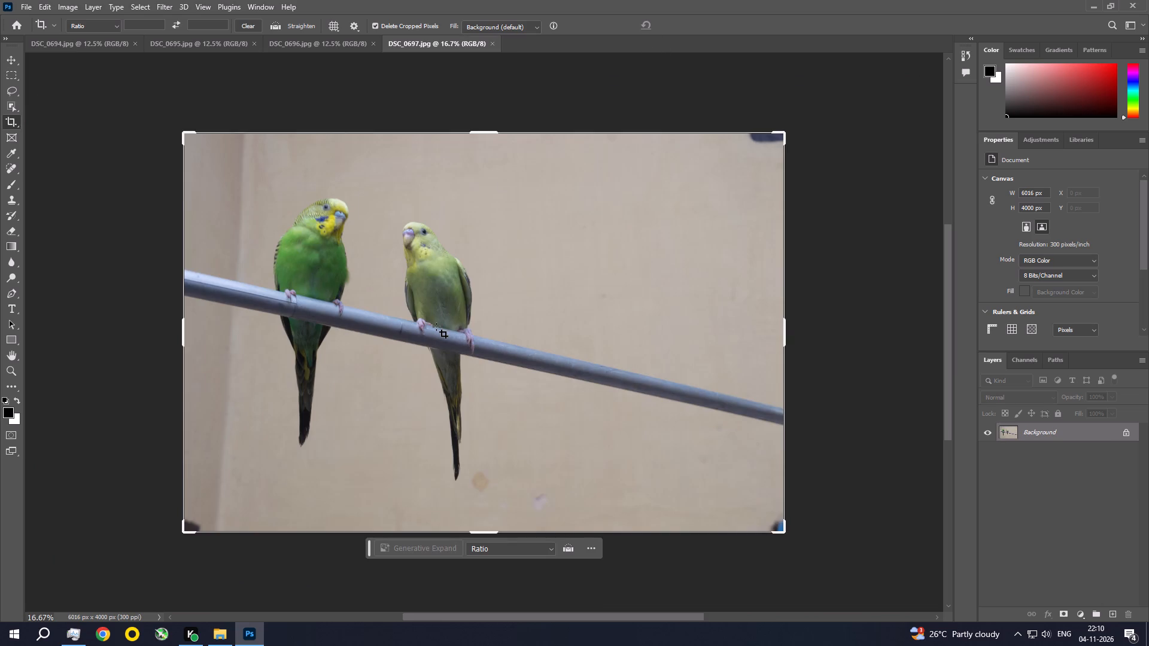
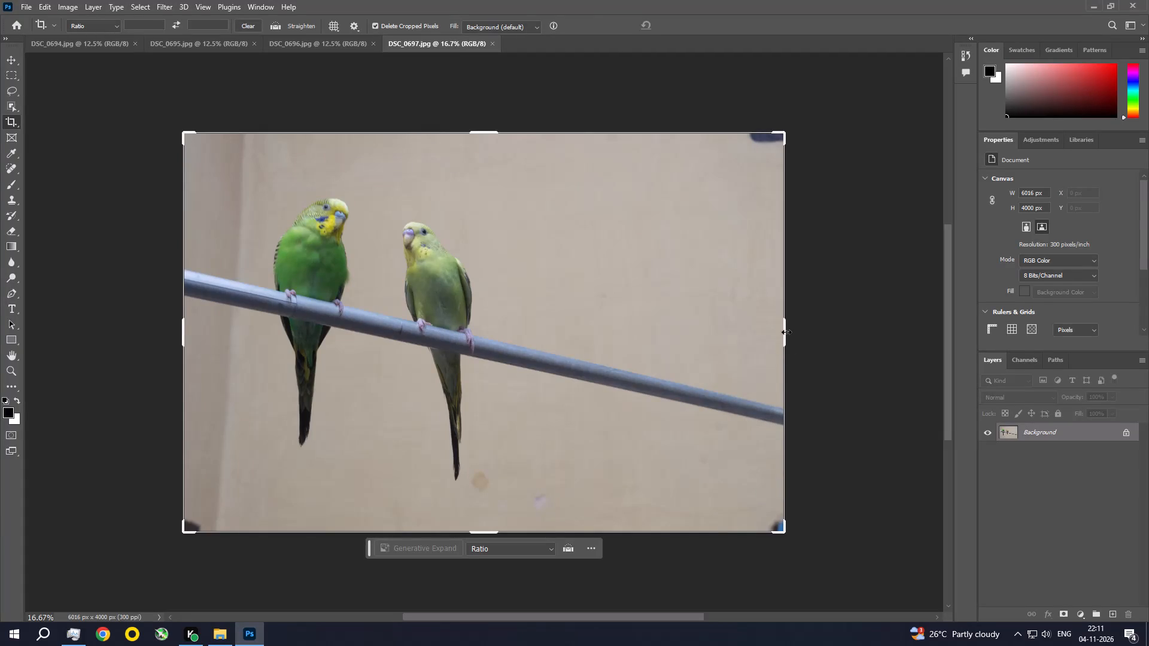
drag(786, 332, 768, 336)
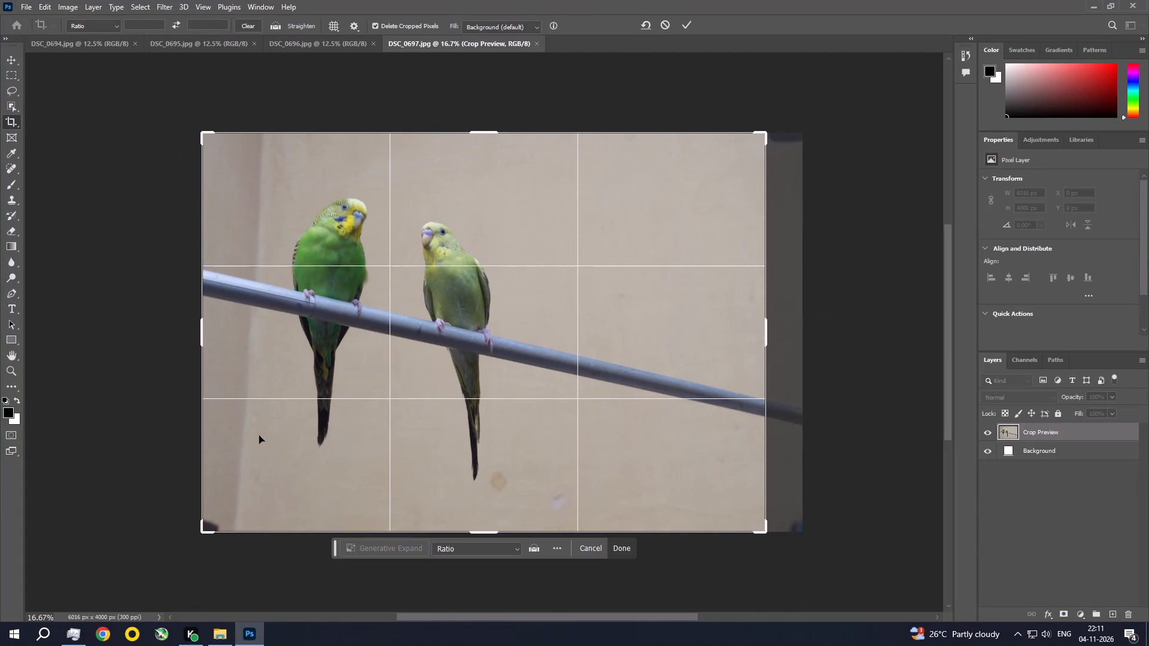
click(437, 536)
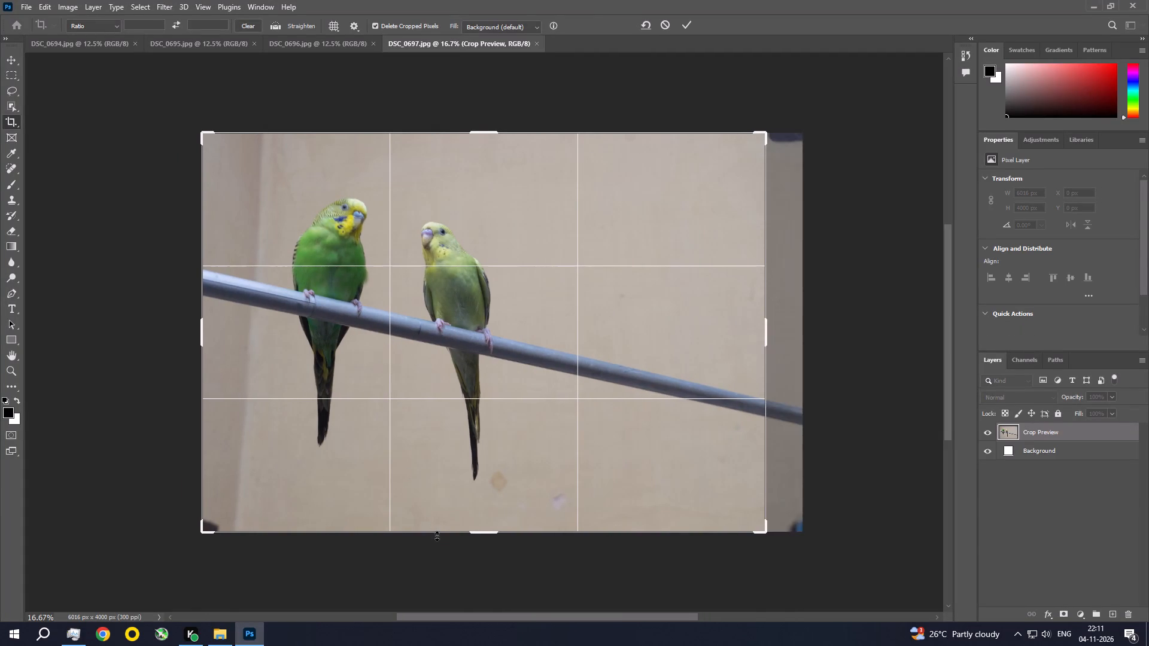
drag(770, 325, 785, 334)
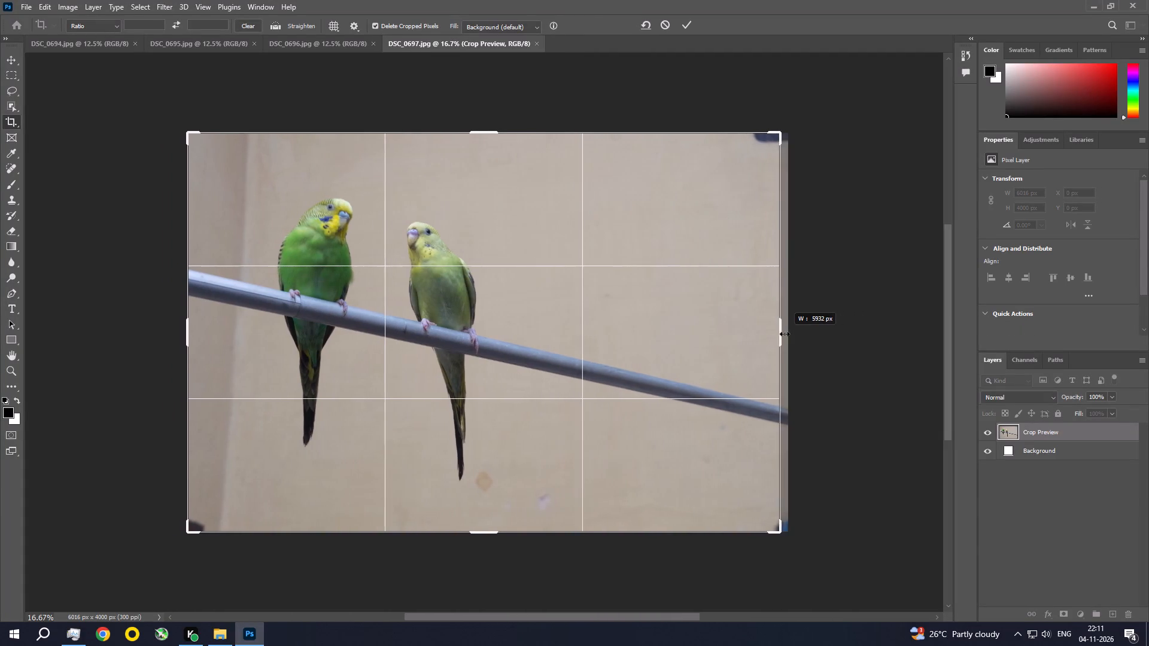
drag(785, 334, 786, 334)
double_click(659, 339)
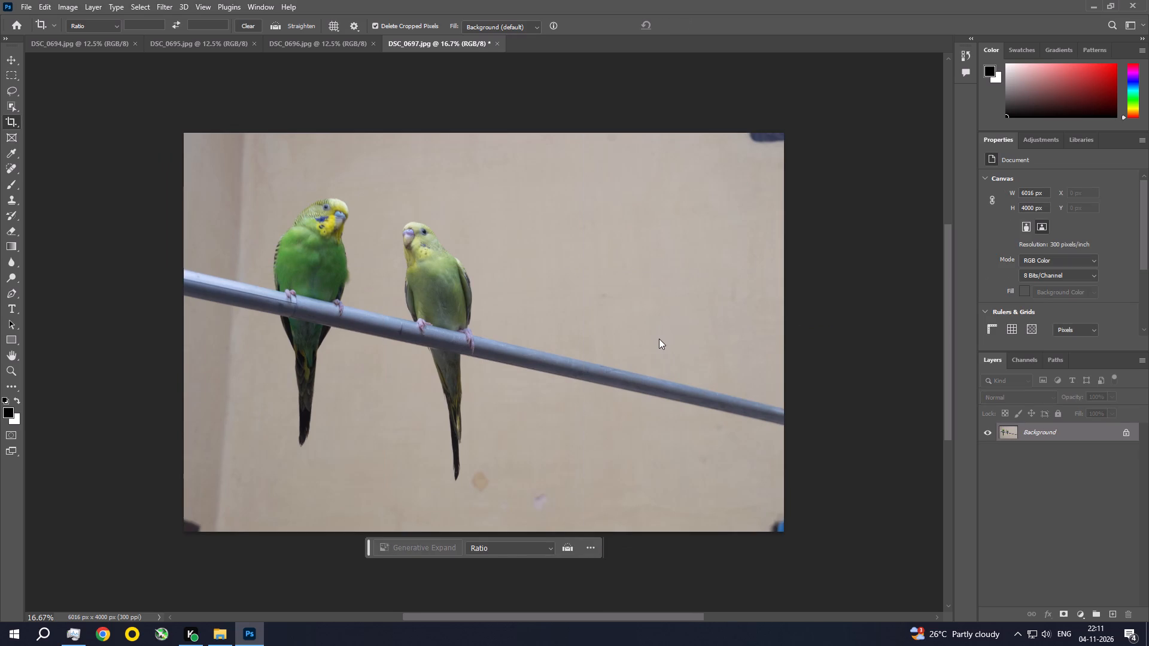
Remove the dark objects in the upper-right and lower-right corners of the parakeet photo DSC_0697 with a Content-Aware Fill at 100% opacity.
click(9, 72)
drag(734, 157, 789, 128)
click(51, 9)
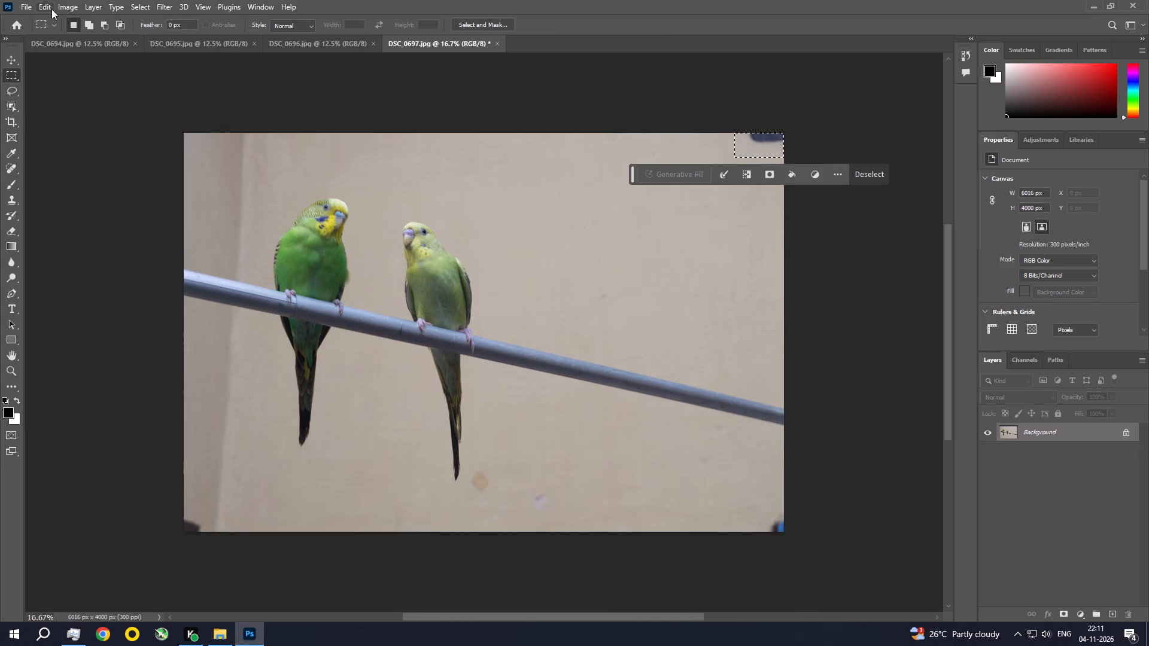
click(62, 198)
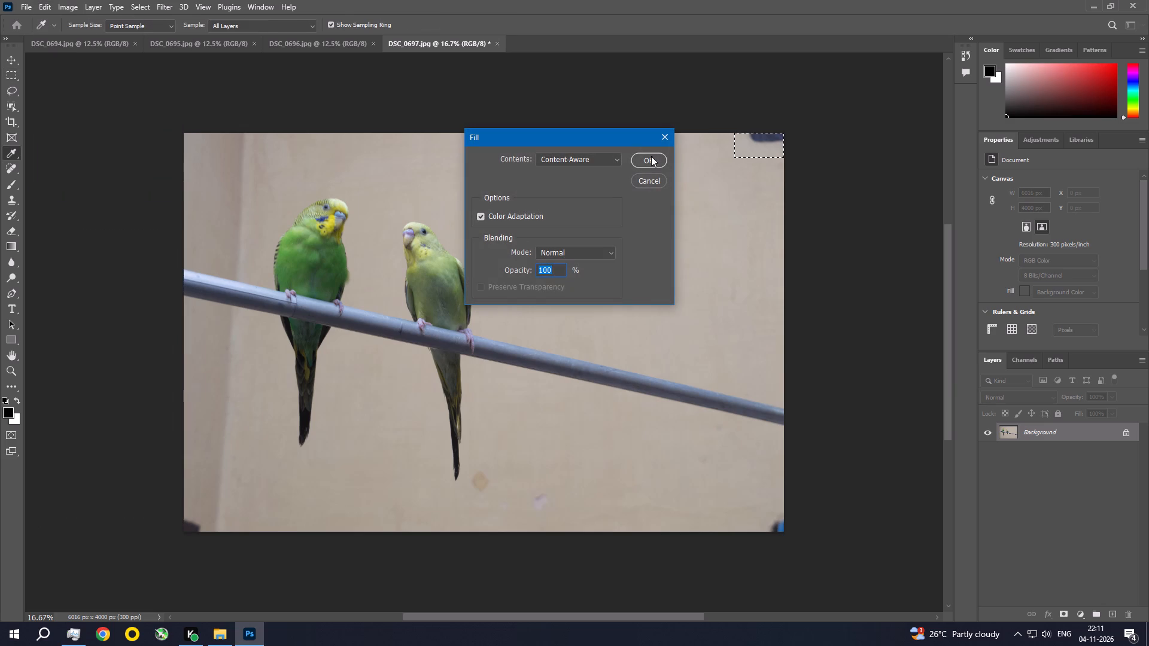
click(651, 154)
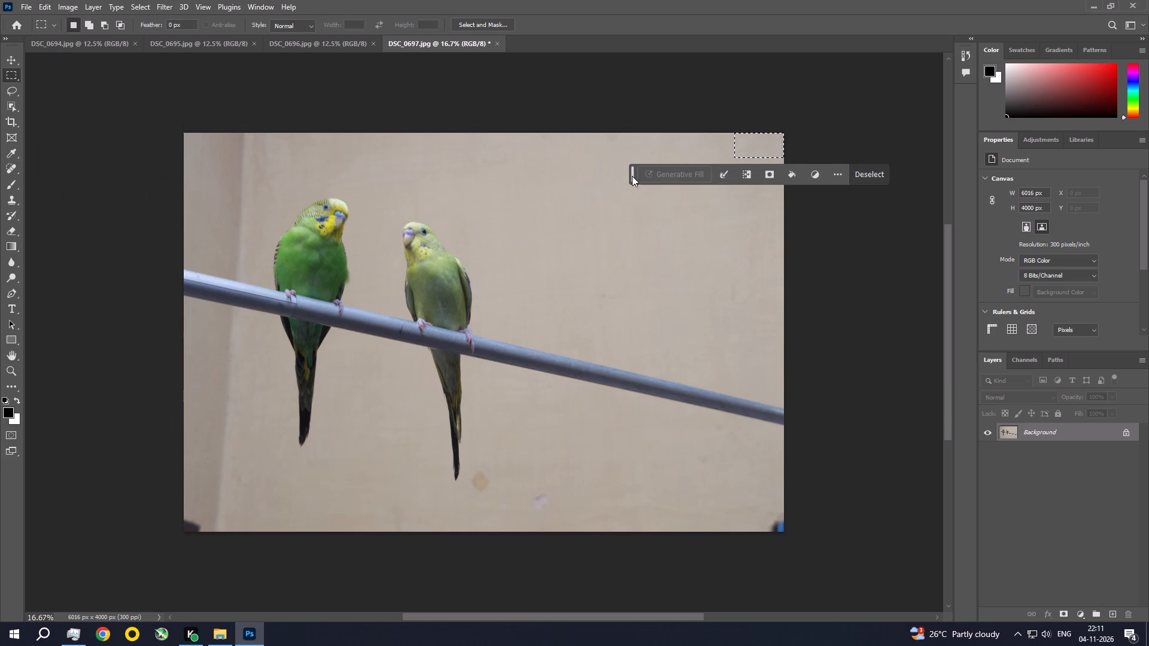
drag(632, 176, 634, 28)
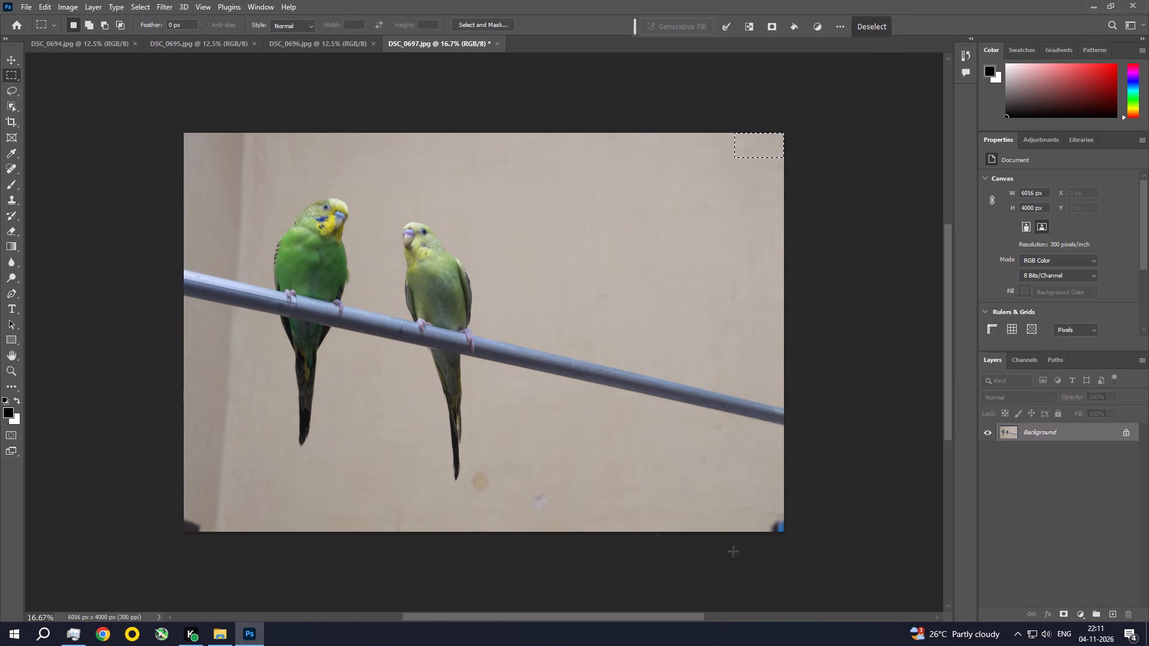
drag(756, 503, 796, 538)
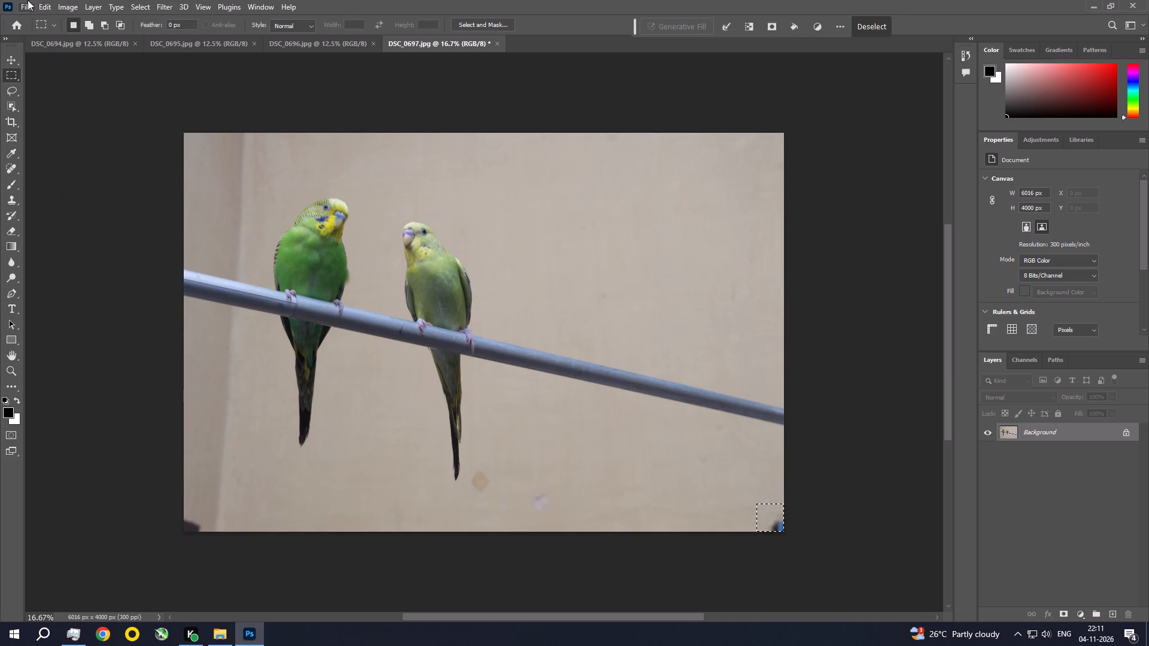
click(41, 2)
click(63, 196)
click(634, 161)
Remove the pinkish wall stain and the brown stain beside the second bird's tail tip with Content-Aware Fill, and clear the selection.
drag(527, 483, 561, 516)
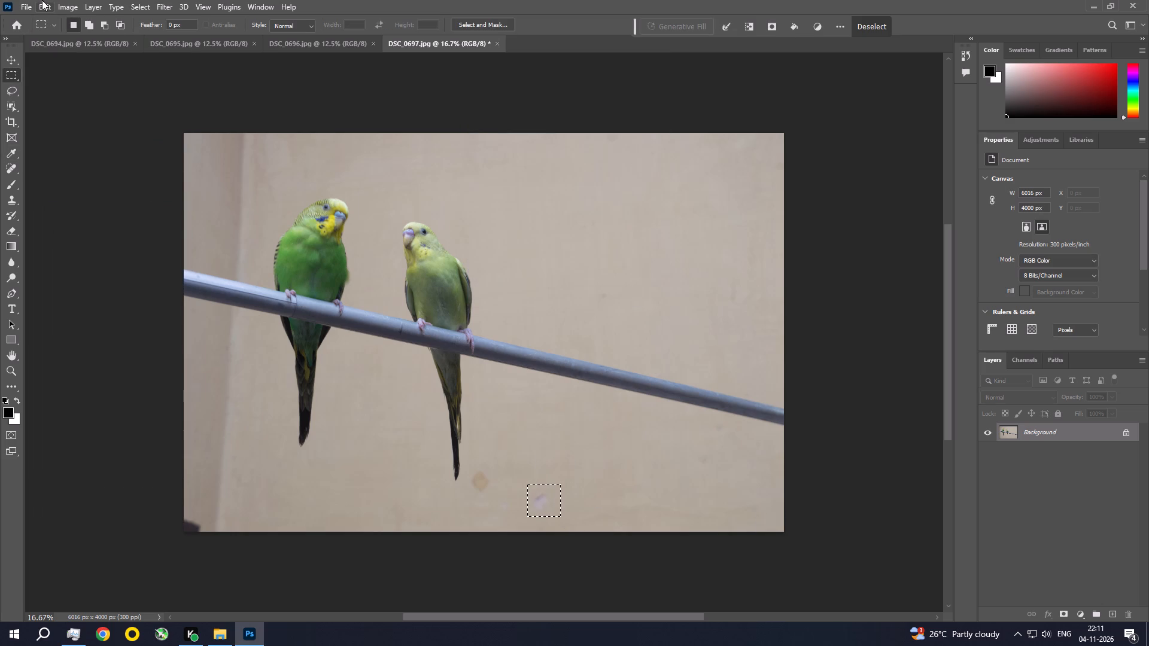
click(42, 0)
click(66, 195)
click(650, 161)
drag(498, 462, 467, 497)
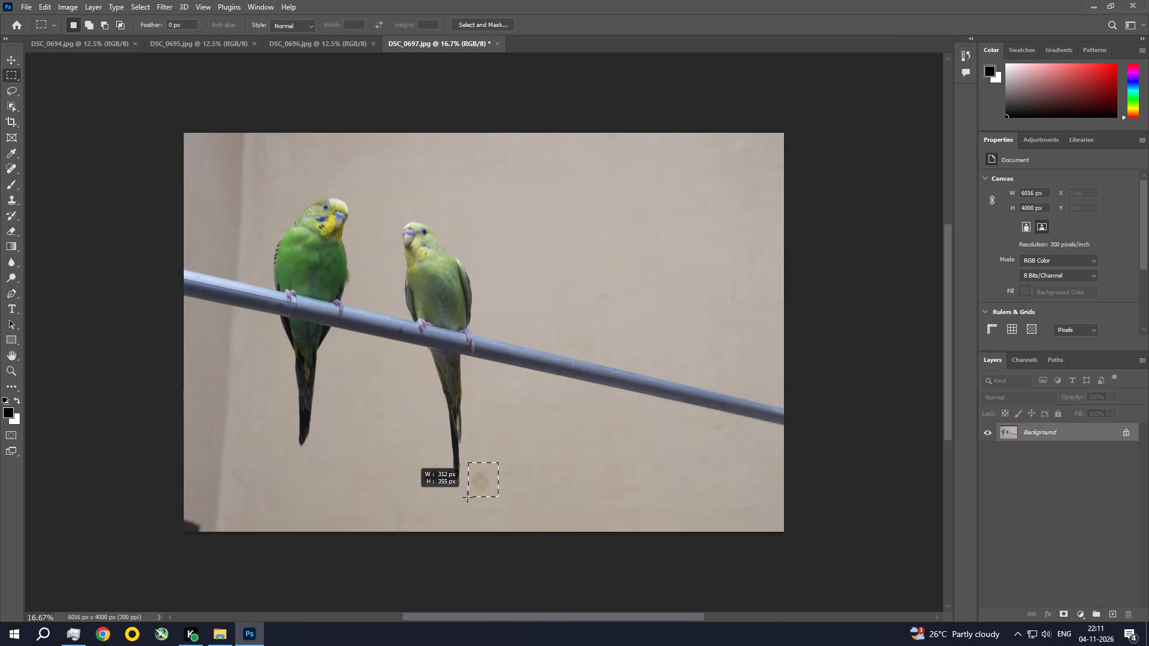
drag(467, 497, 467, 497)
click(48, 0)
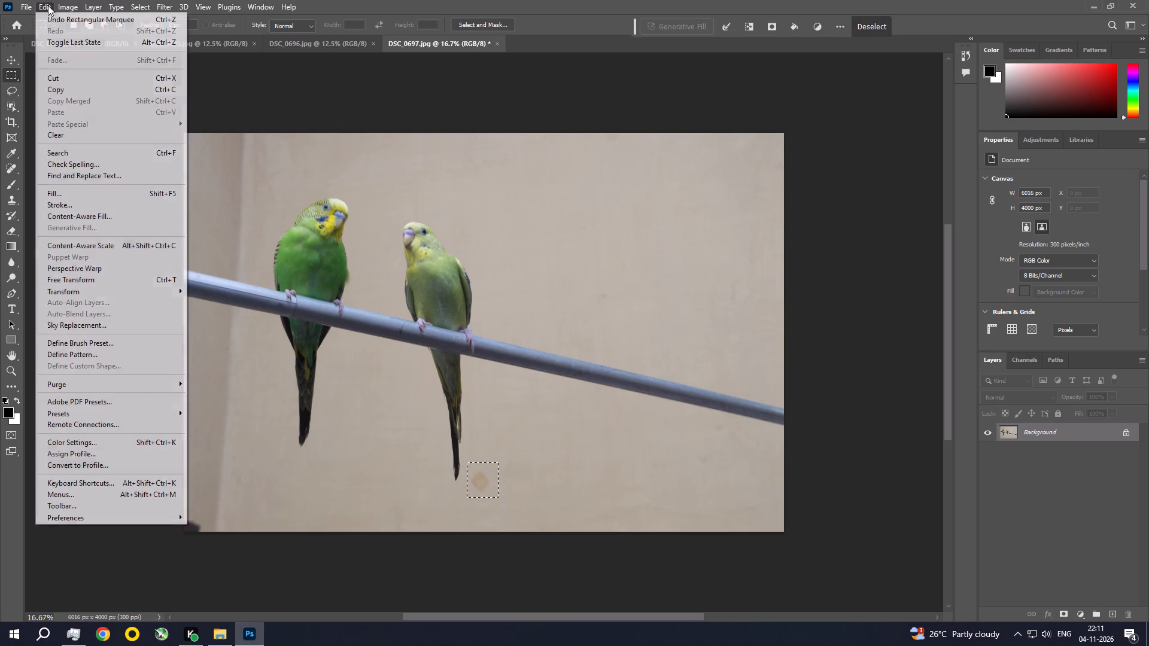
click(77, 196)
click(639, 156)
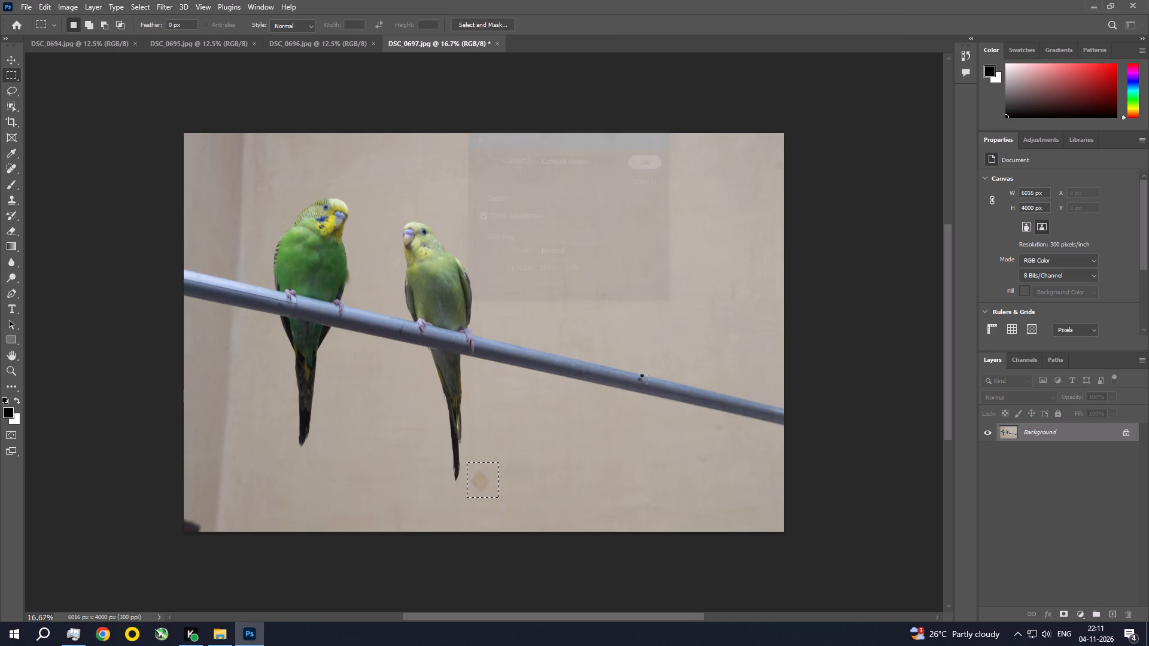
key(ctrl+d)
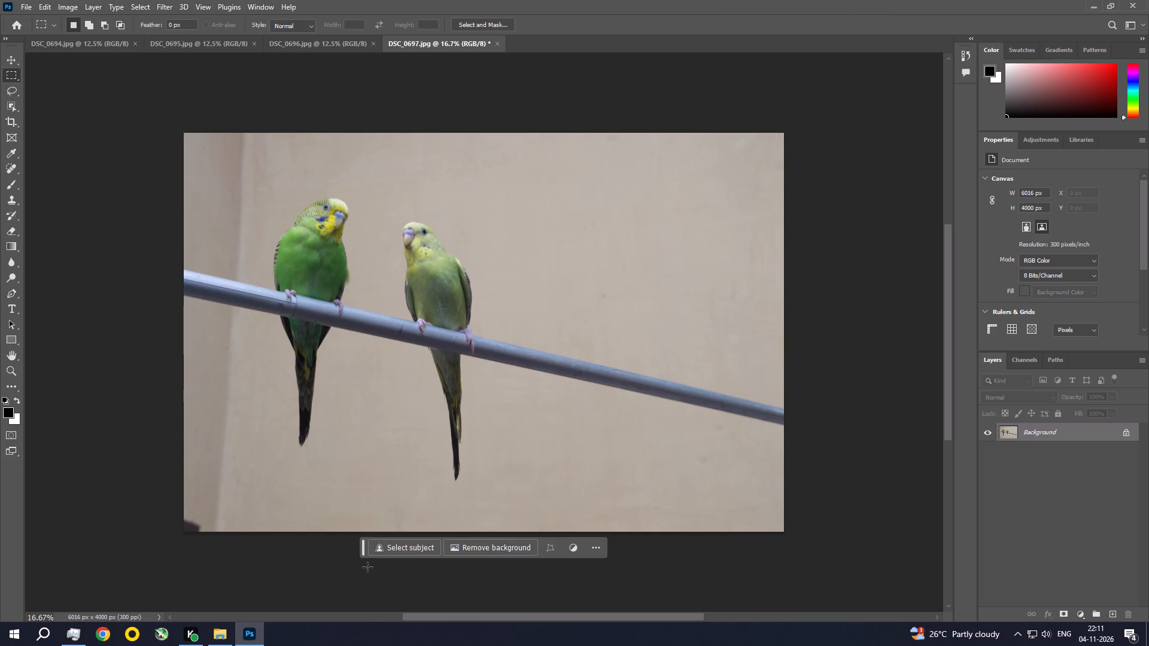
Remove the dark object in the photo's lower-left corner with Content-Aware Fill and clear the selection.
drag(209, 508, 199, 522)
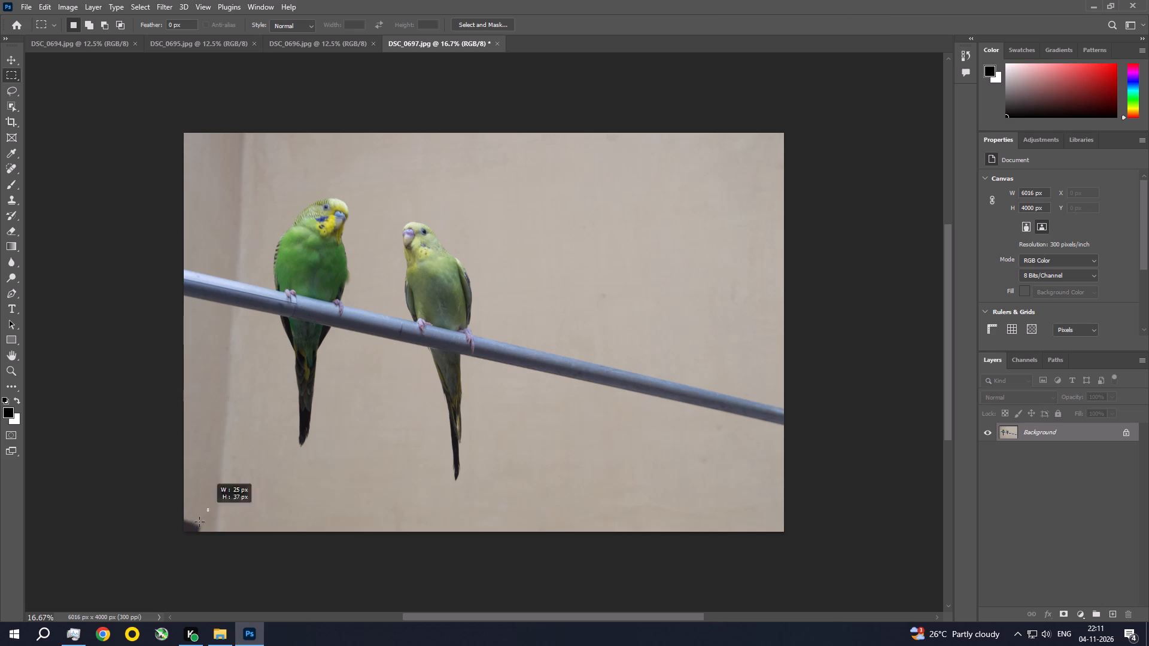
drag(199, 522, 167, 543)
click(47, 0)
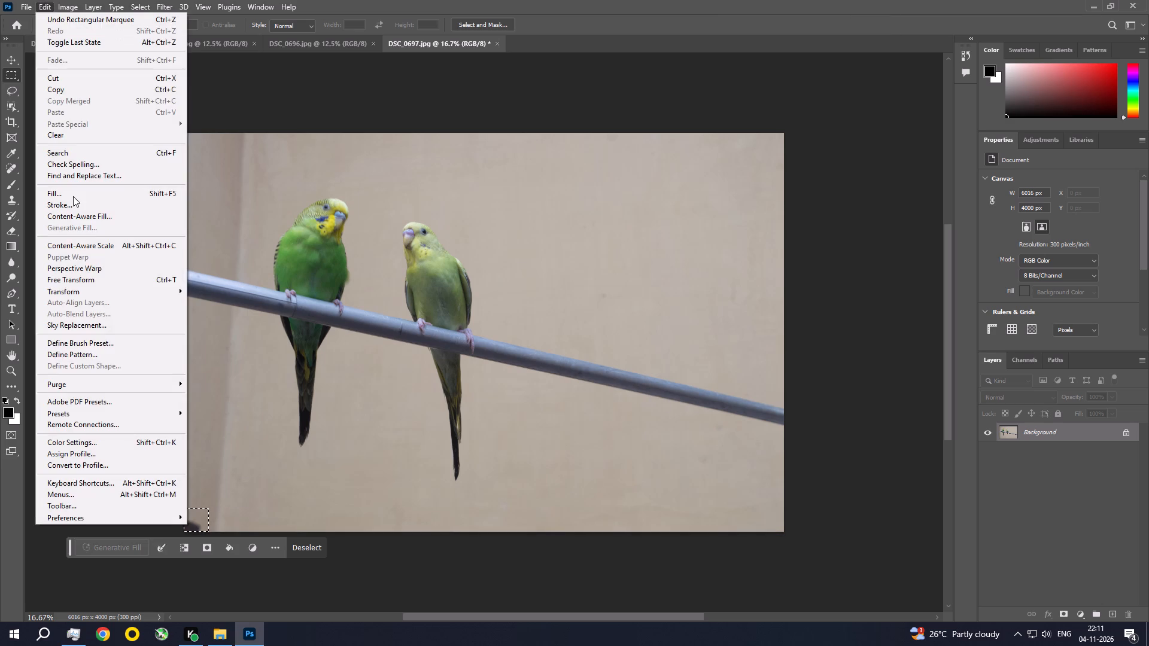
click(73, 196)
click(639, 160)
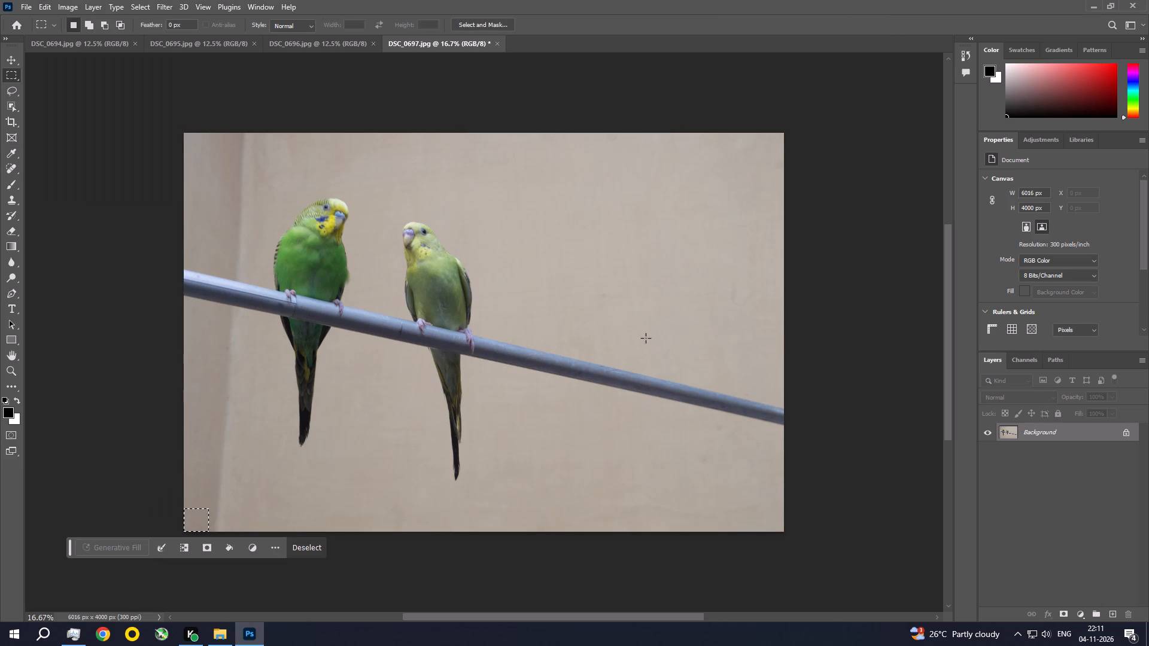
key(ctrl+d)
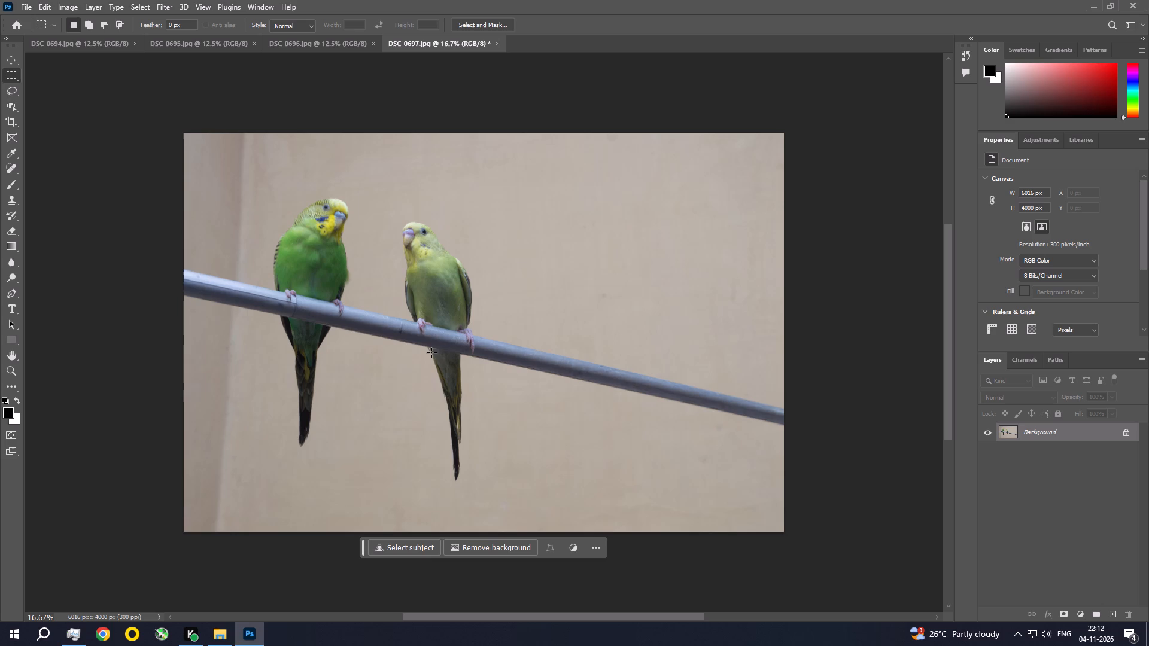
Remove the faint wall mark above the perch, to the right of the birds, with Content-Aware Fill on a selection about 235 px square.
drag(592, 282, 615, 305)
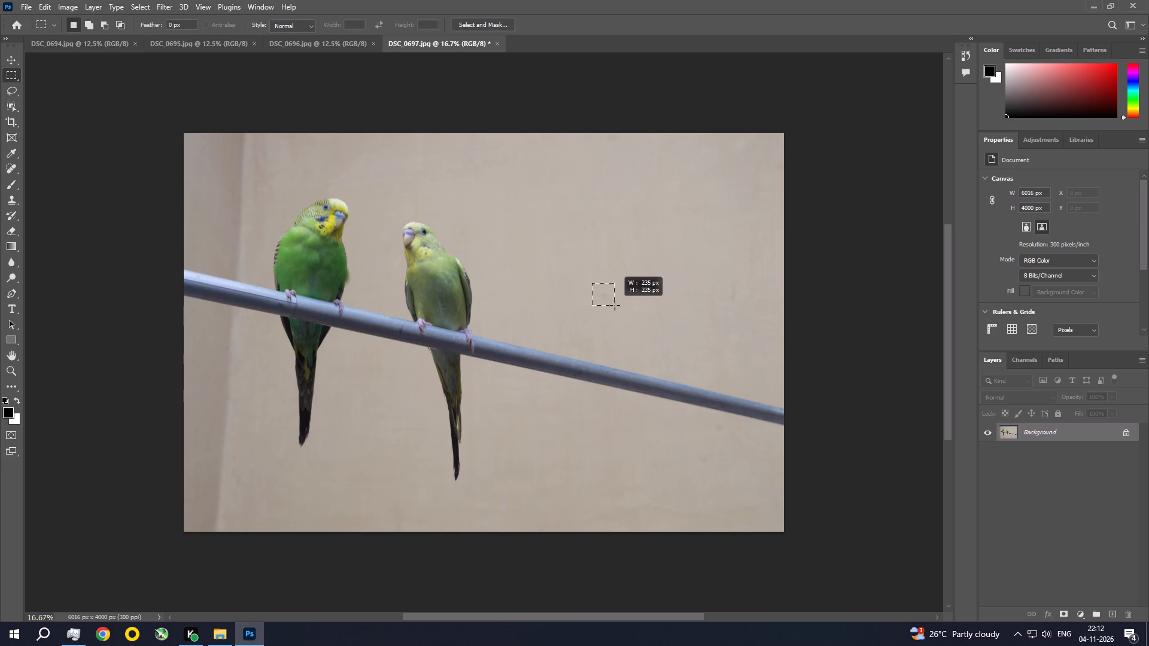
click(41, 4)
click(80, 190)
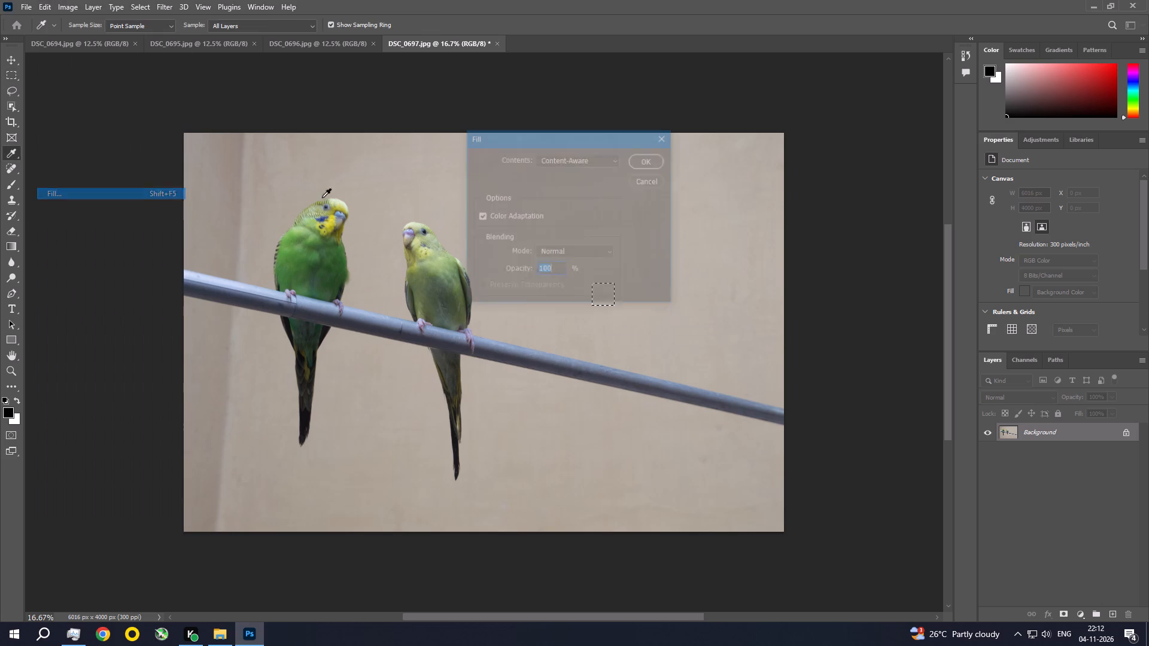
click(638, 159)
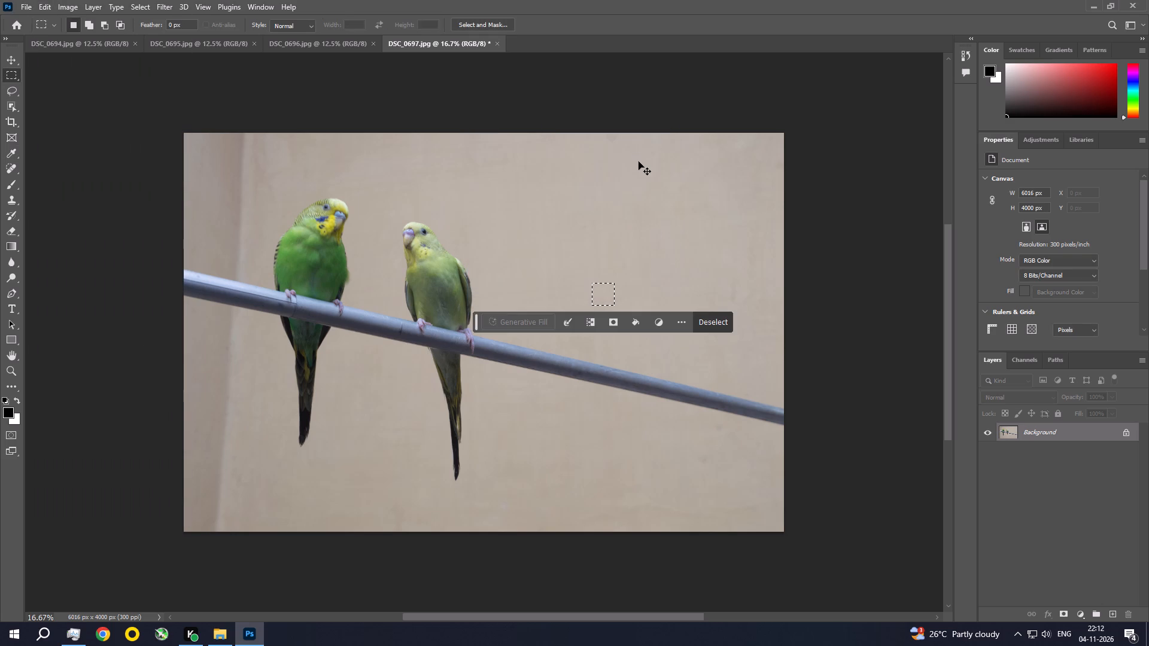
key(ctrl+d)
Remove the two faint wall marks below the perch's right end with Content-Aware Fill, clearing the selection after each.
drag(691, 446, 714, 473)
click(45, 7)
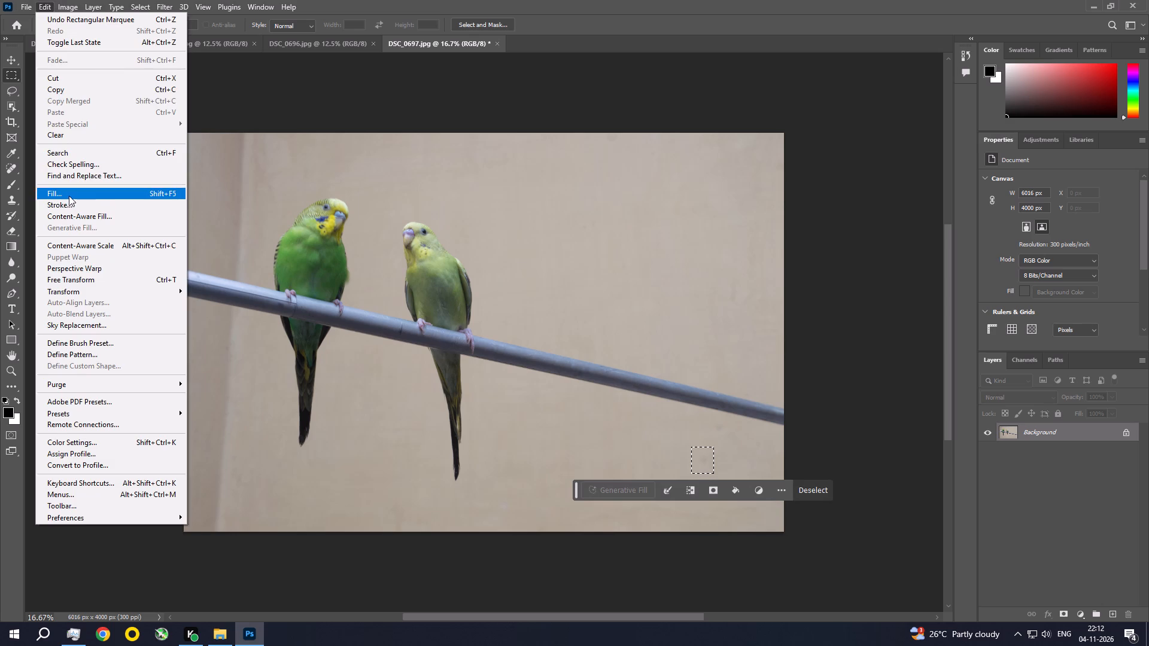
click(69, 196)
click(658, 161)
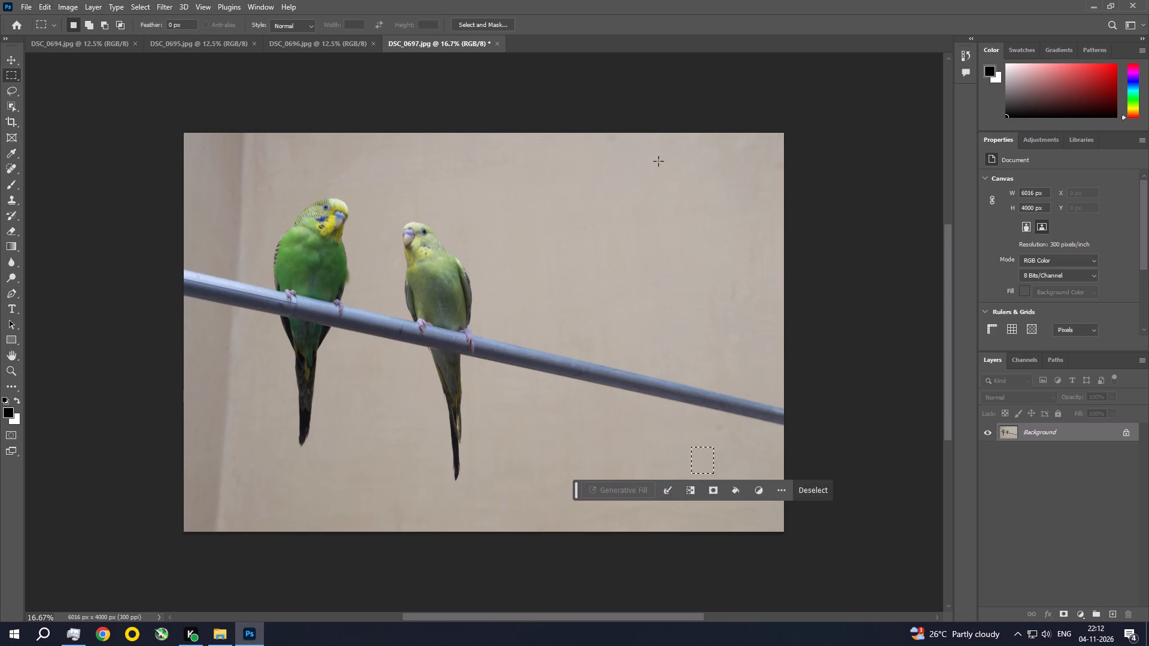
key(ctrl+d)
drag(706, 419, 727, 434)
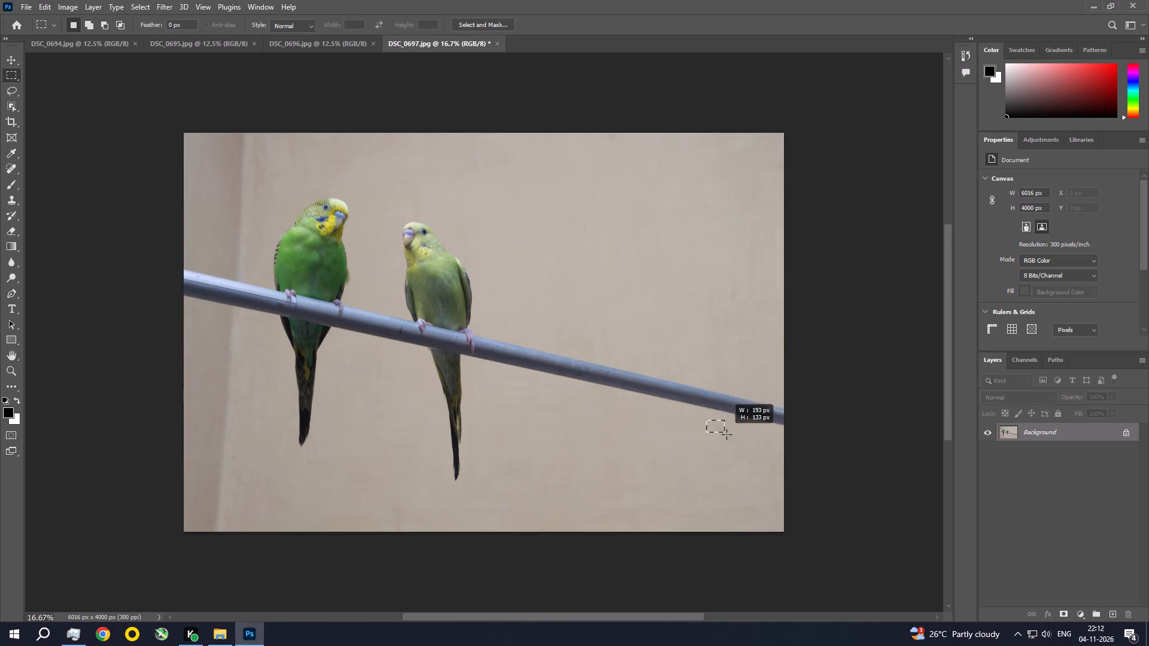
drag(727, 434, 732, 438)
click(46, 0)
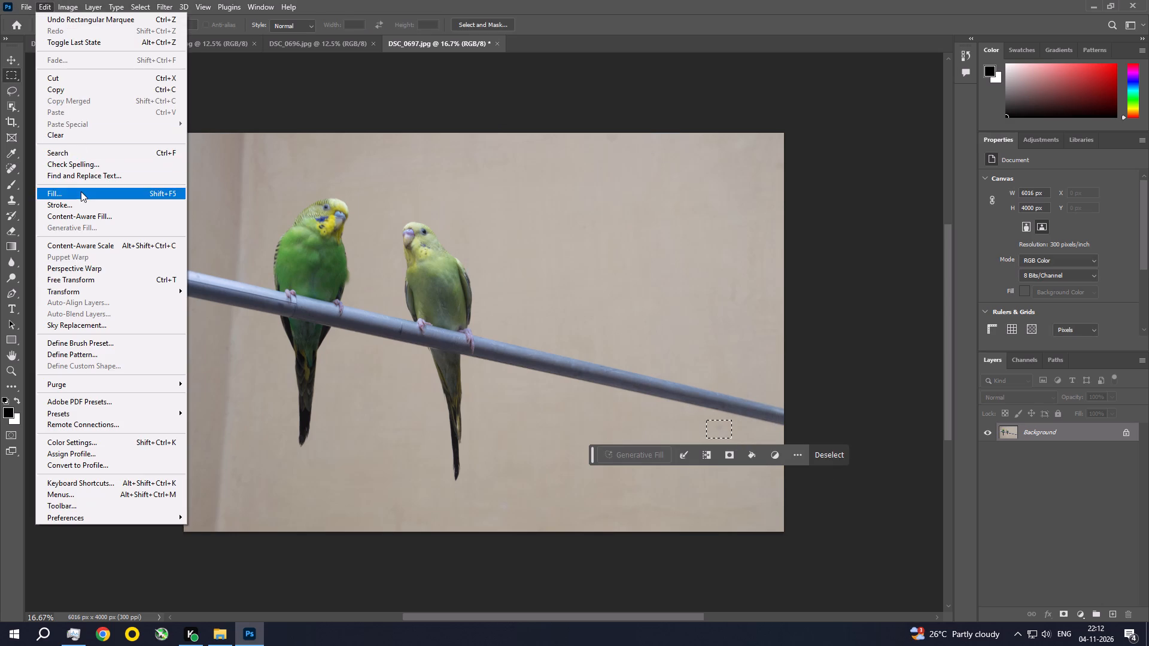
click(81, 191)
click(639, 154)
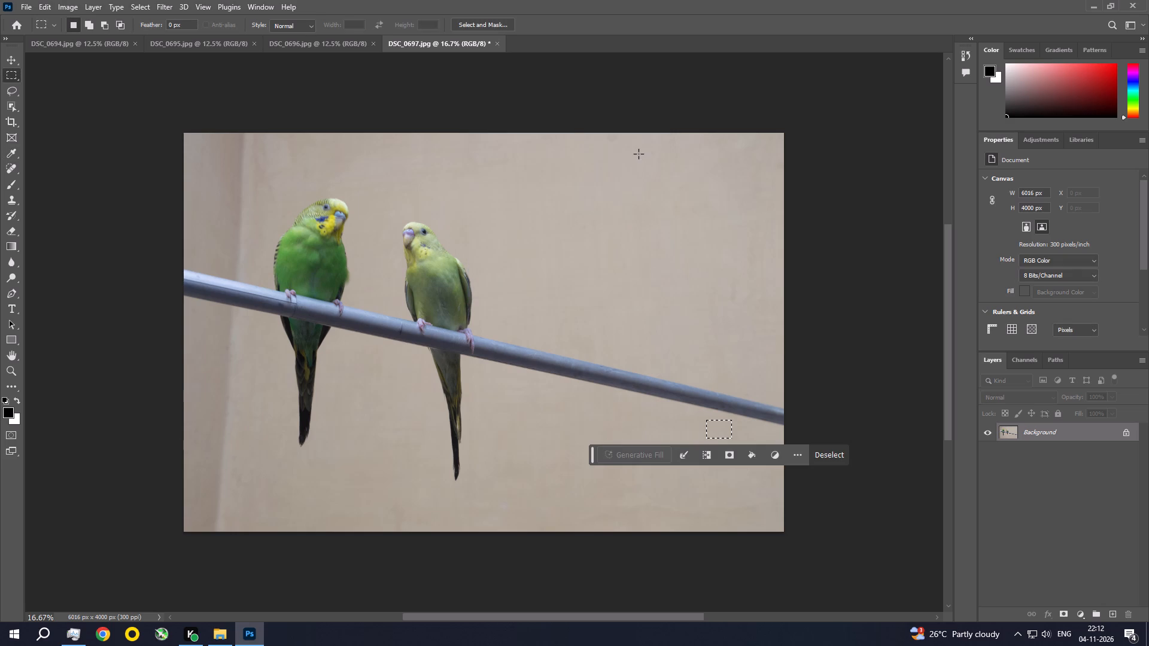
key(ctrl+d)
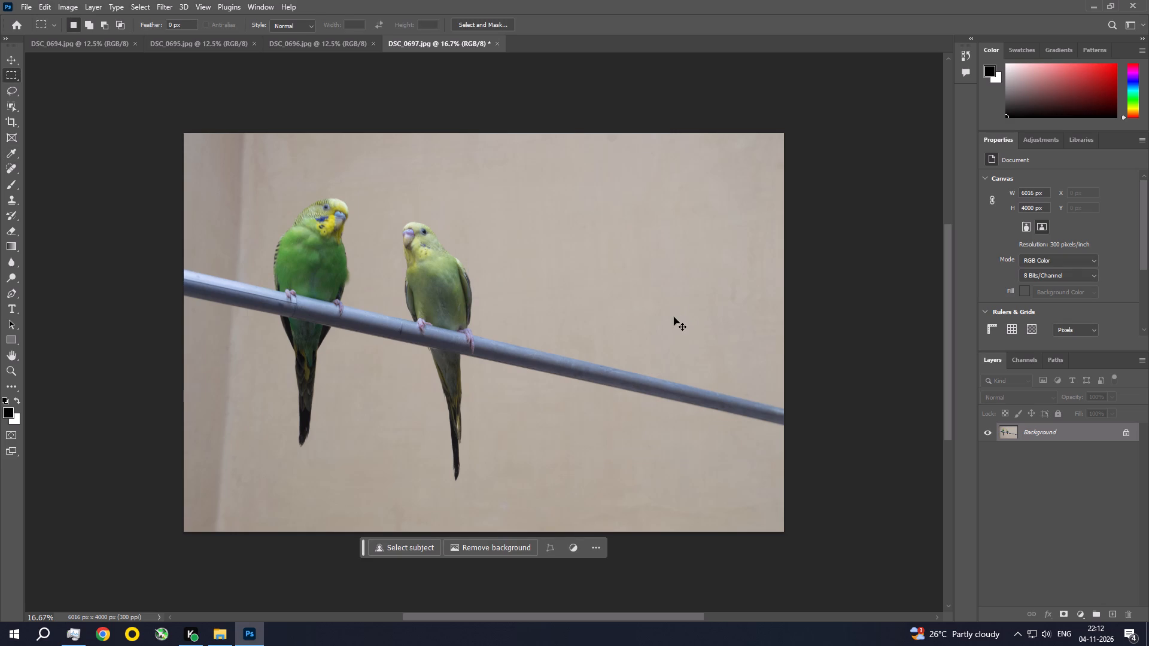
Open the parakeet photo in the Camera Raw Filter and expand the Favorites, Artistic and B&W groups in the profile browser.
click(200, 5)
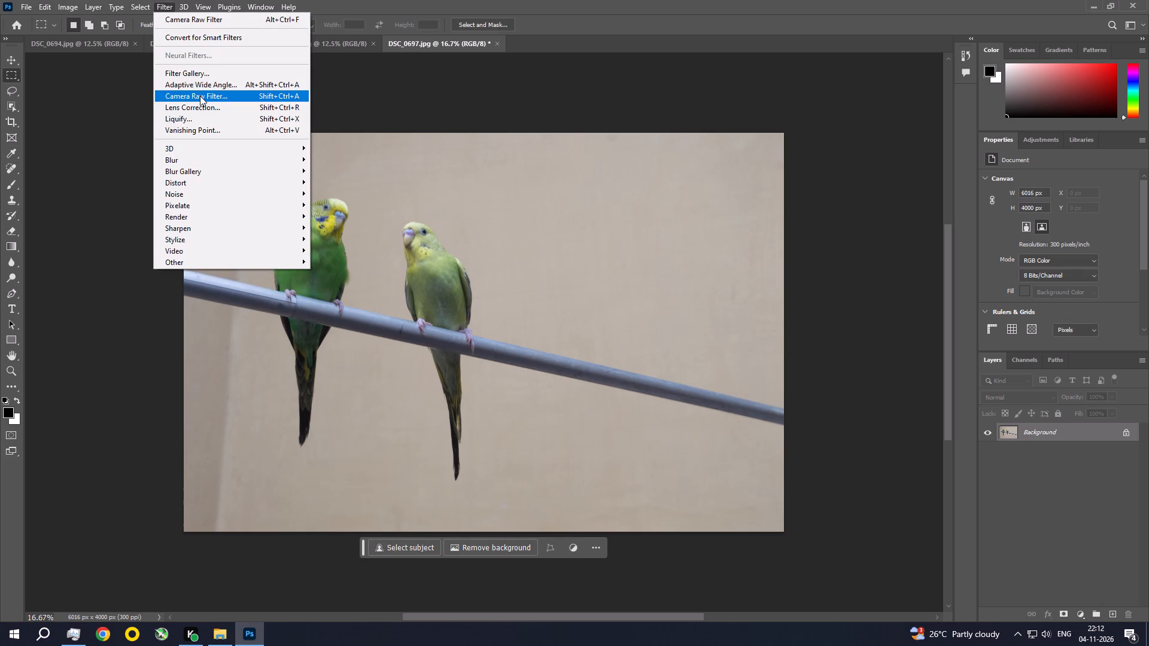
click(204, 96)
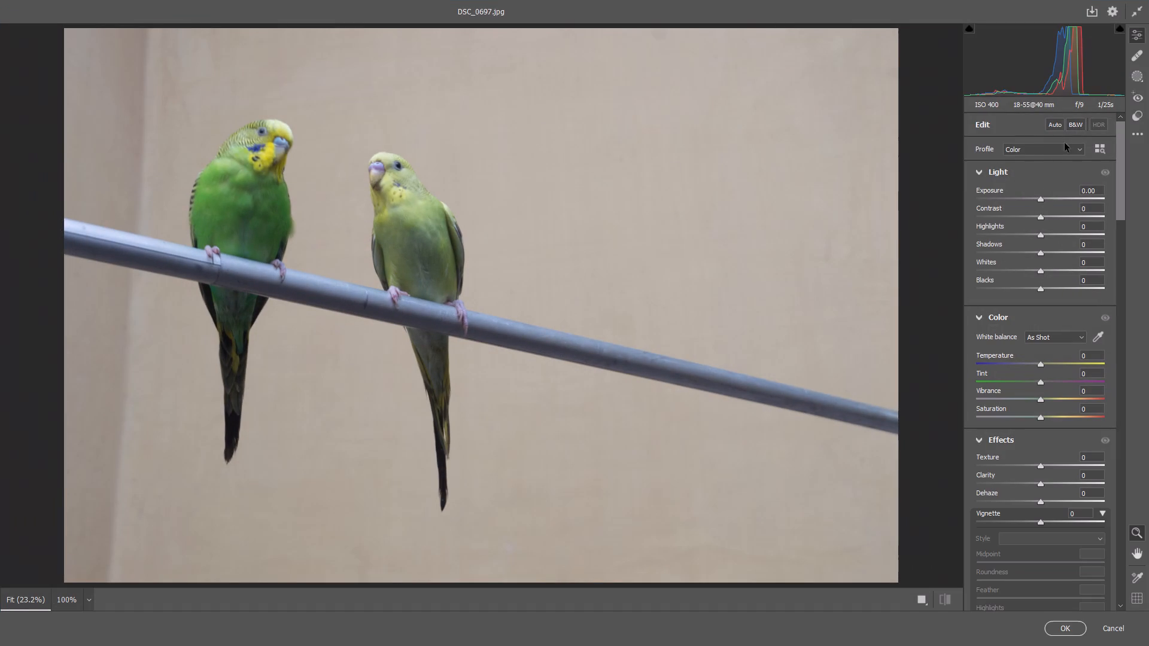
click(1099, 151)
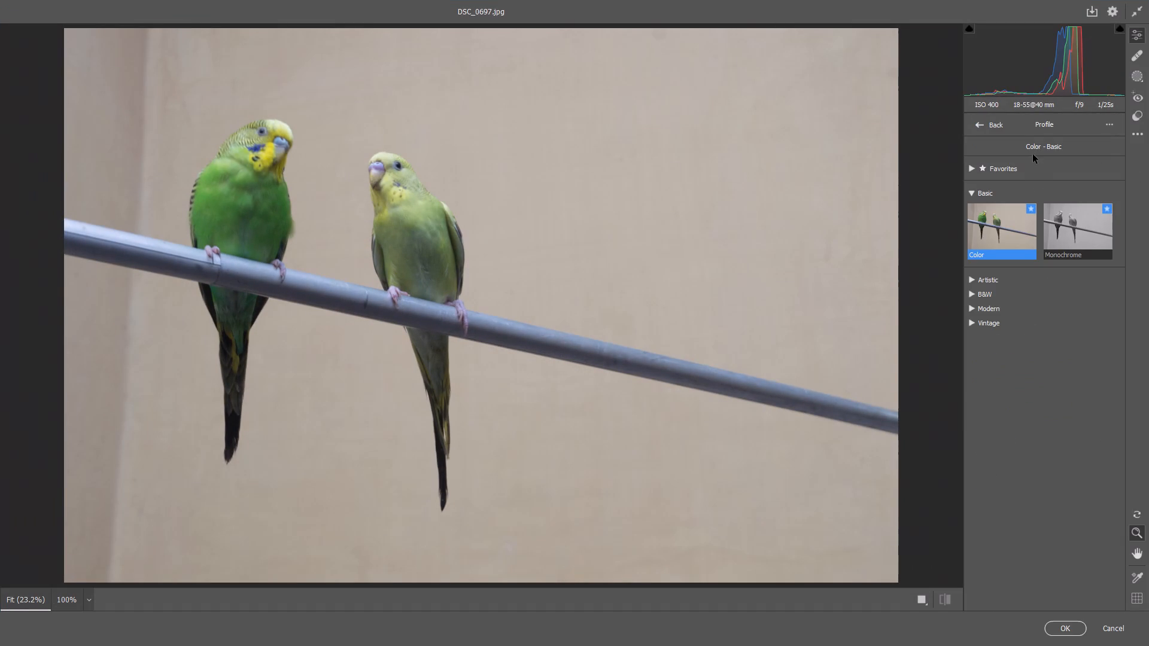
click(1040, 142)
click(972, 170)
click(972, 341)
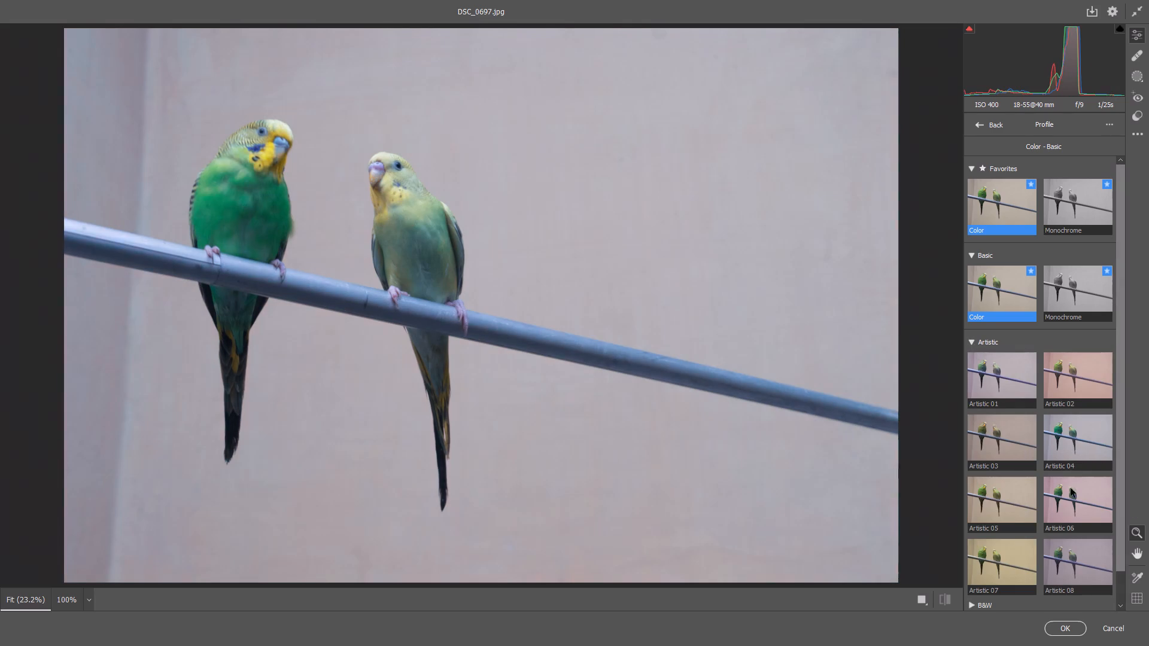
scroll(984, 499, down, 2)
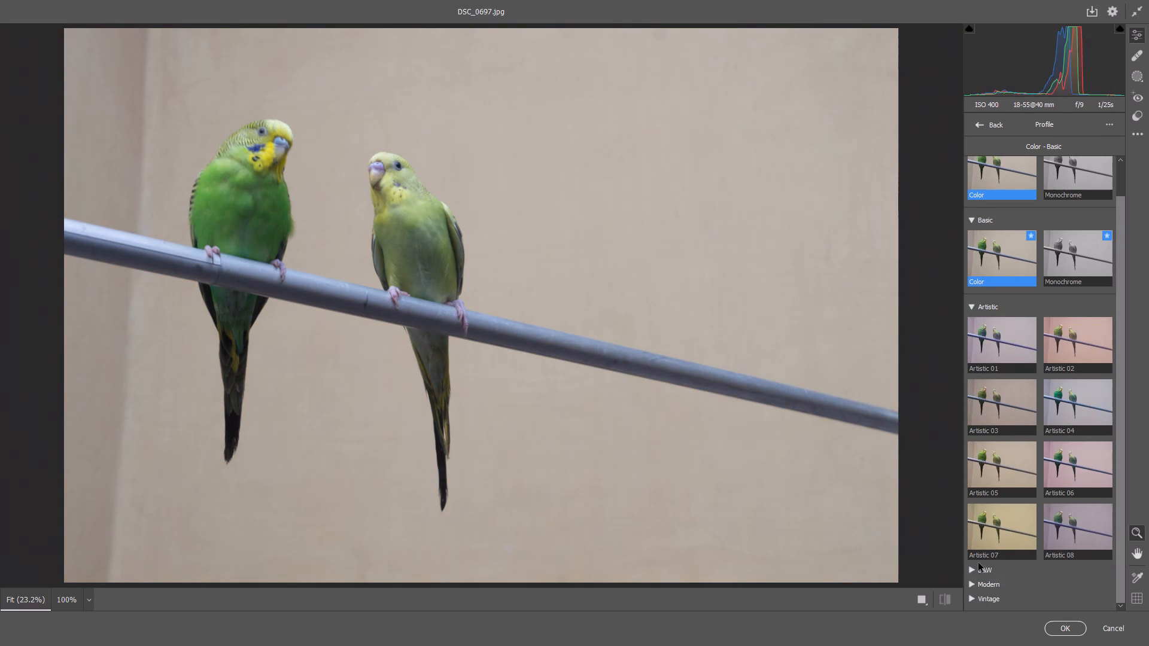
click(973, 570)
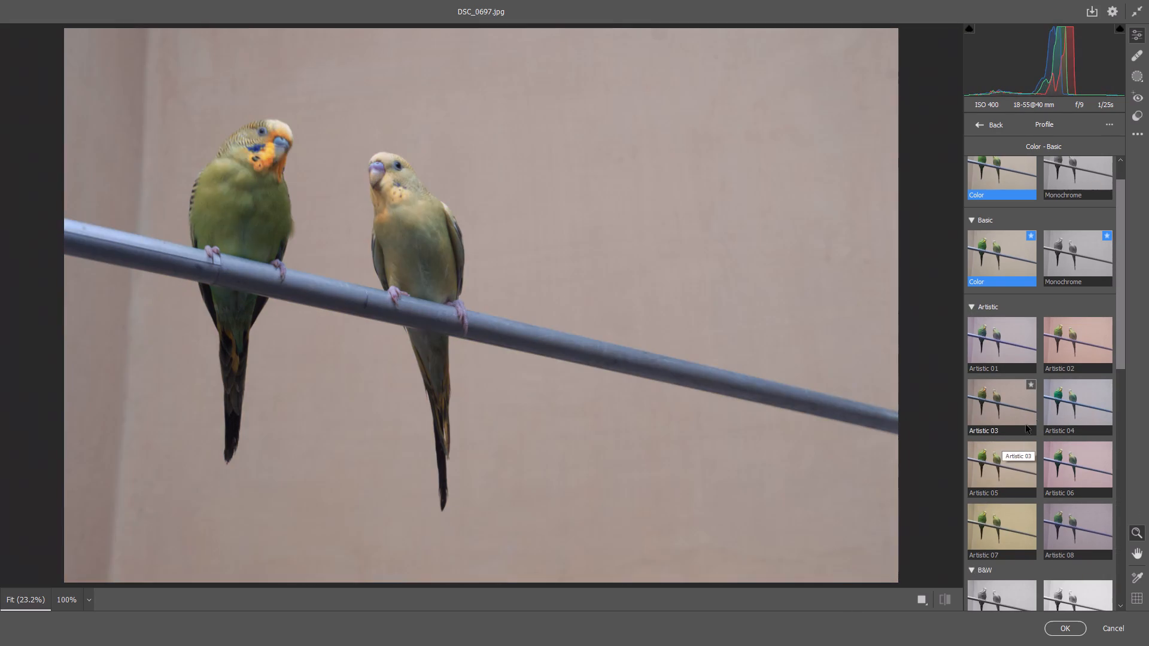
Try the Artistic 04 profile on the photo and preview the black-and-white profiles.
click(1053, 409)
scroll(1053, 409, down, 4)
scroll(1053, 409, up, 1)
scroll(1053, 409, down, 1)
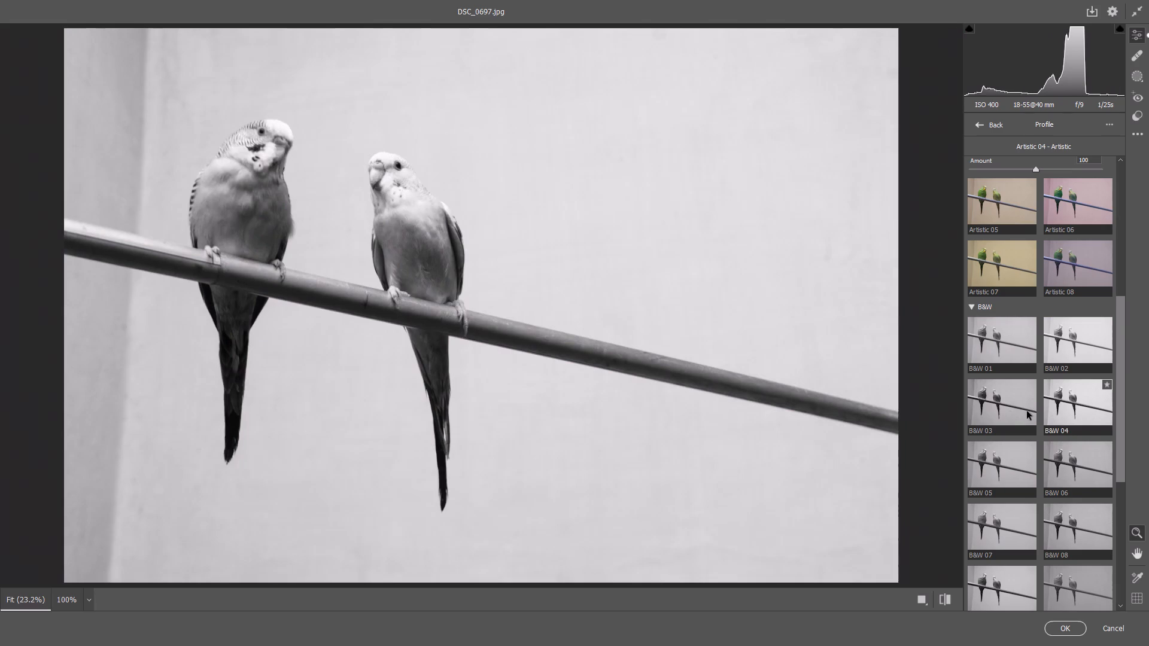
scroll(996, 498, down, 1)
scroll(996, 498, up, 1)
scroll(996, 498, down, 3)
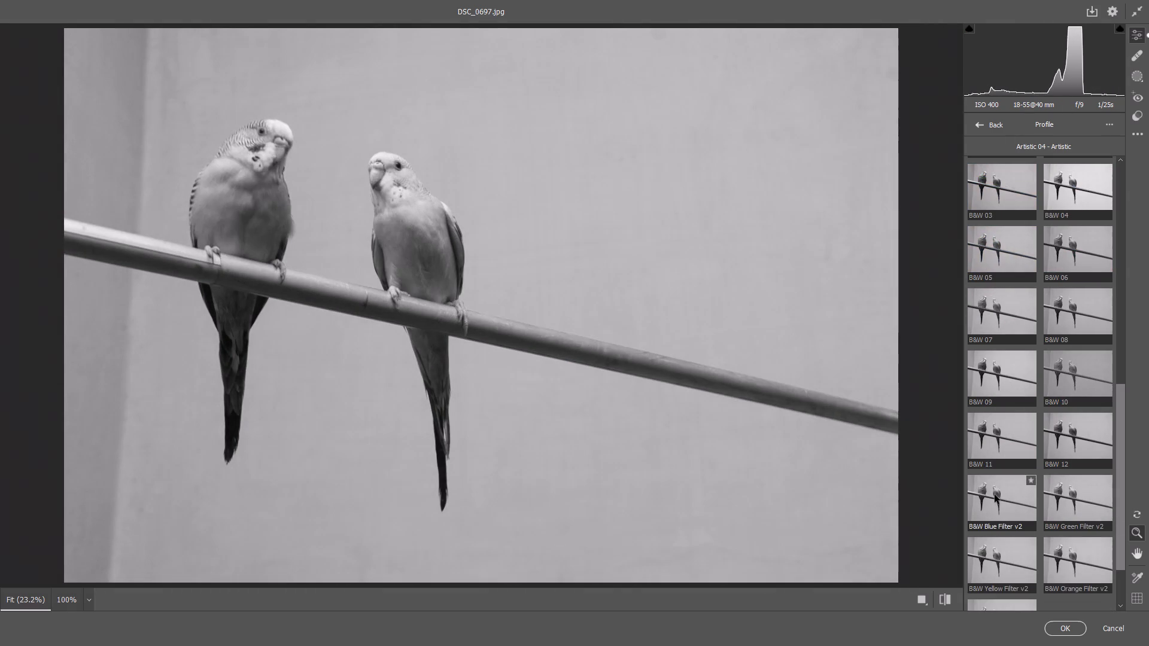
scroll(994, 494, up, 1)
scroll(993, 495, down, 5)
Apply the Modern 07 profile from the Modern group and return to the edit settings.
click(972, 582)
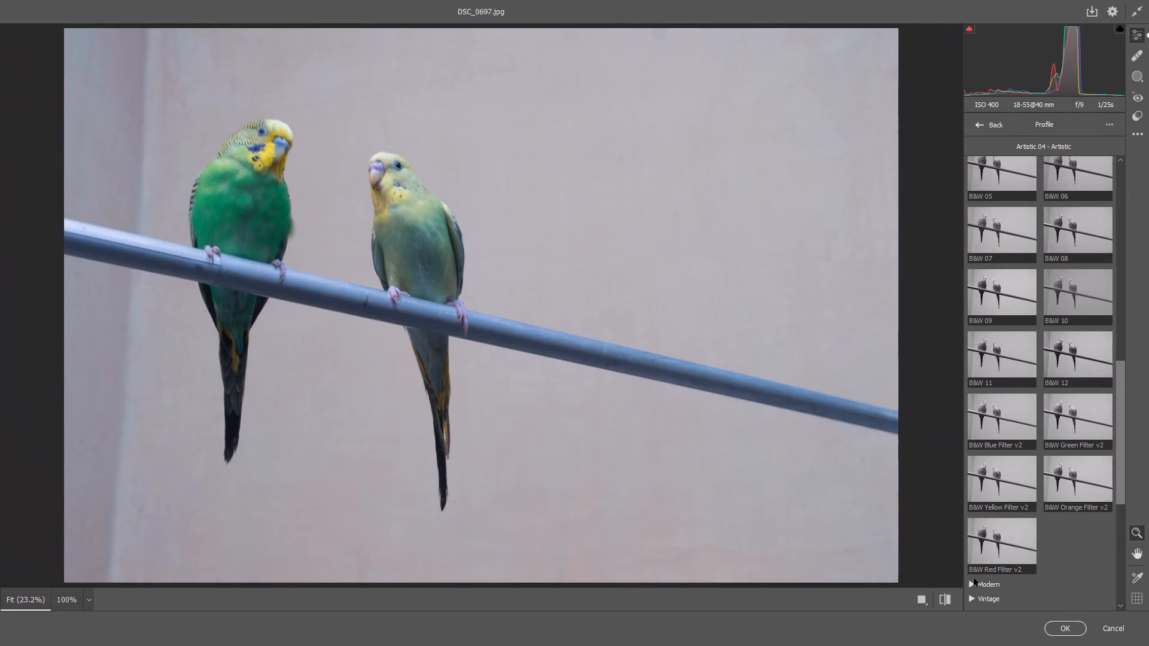
scroll(981, 565, down, 1)
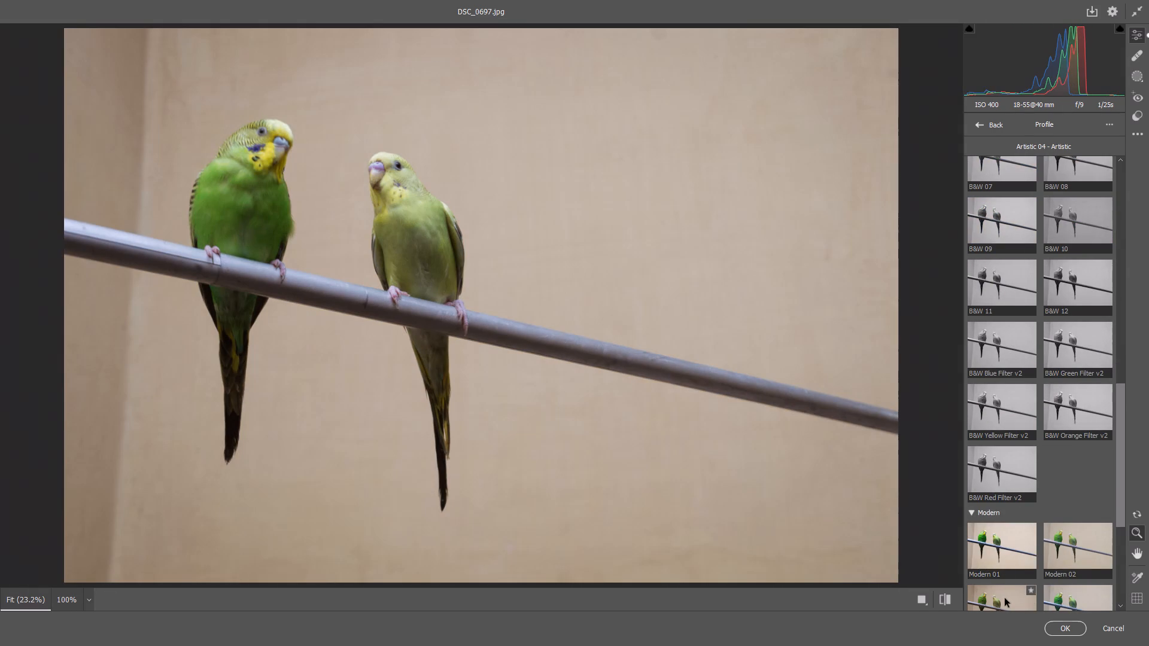
double_click(1005, 598)
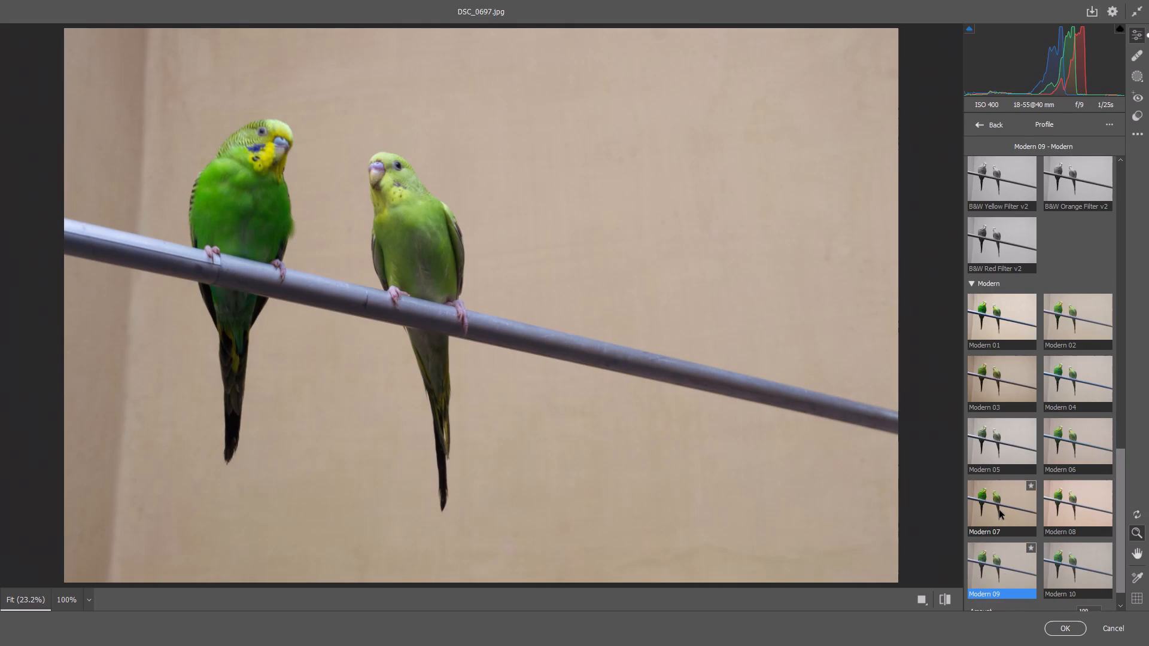
double_click(1010, 506)
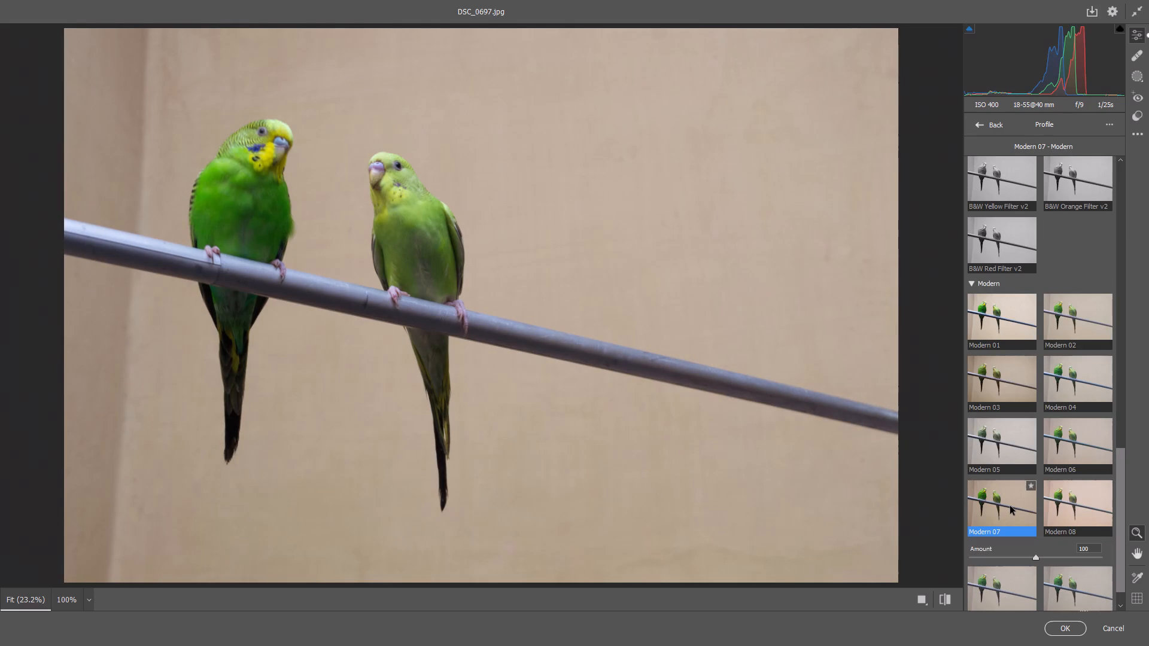
click(976, 129)
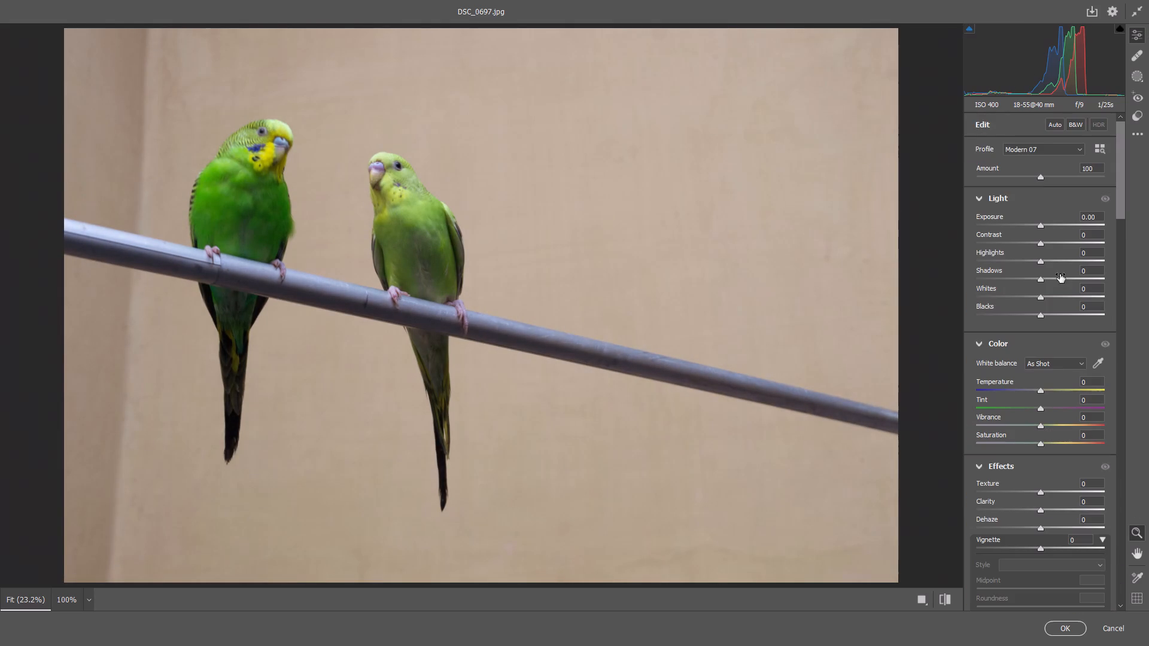
Set the light adjustments to Exposure -0.10, Contrast +24, Highlights -18 and Shadows +27.
click(1039, 224)
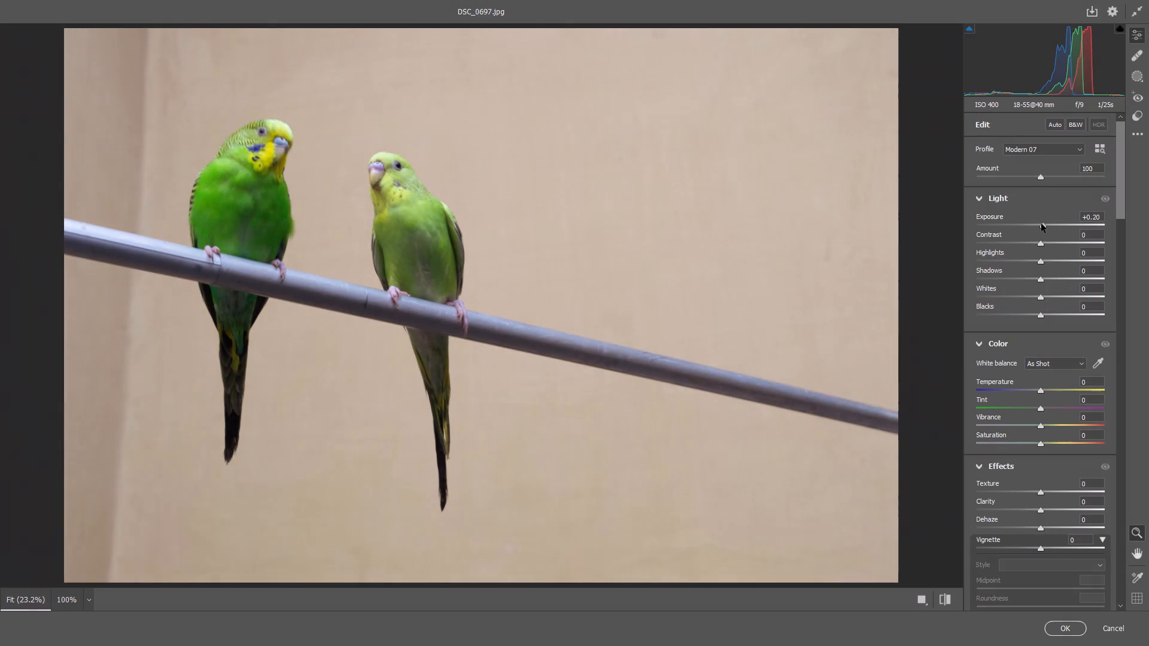
drag(1044, 244, 1054, 243)
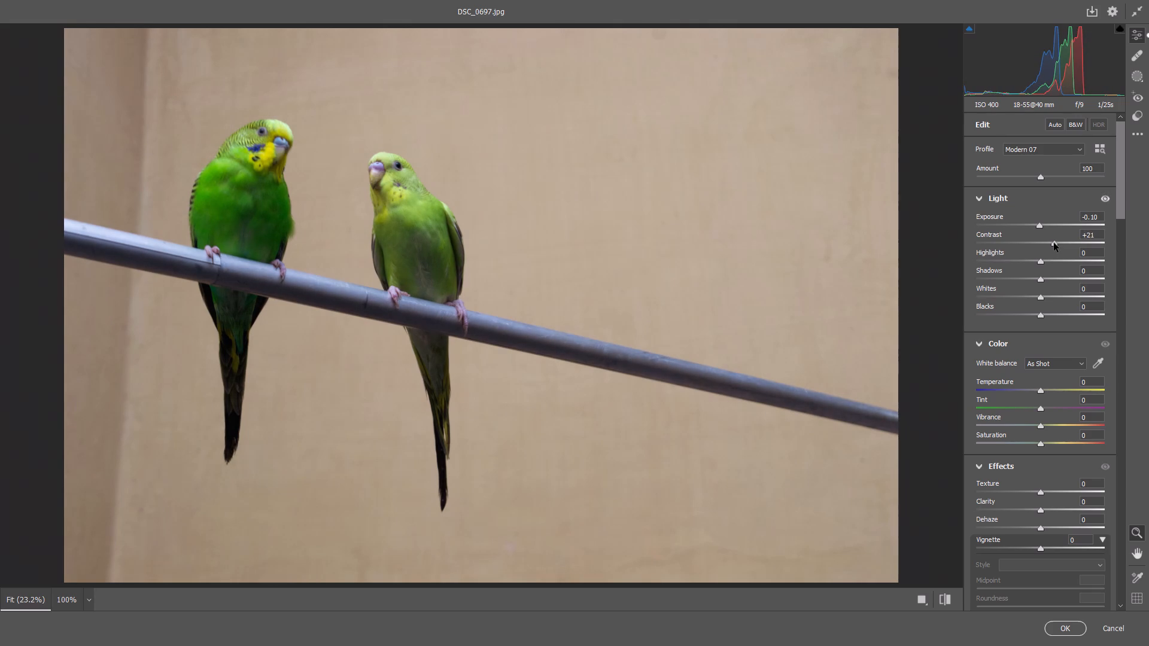
drag(1054, 243, 1056, 243)
drag(1039, 262, 1028, 260)
drag(1040, 278, 1057, 279)
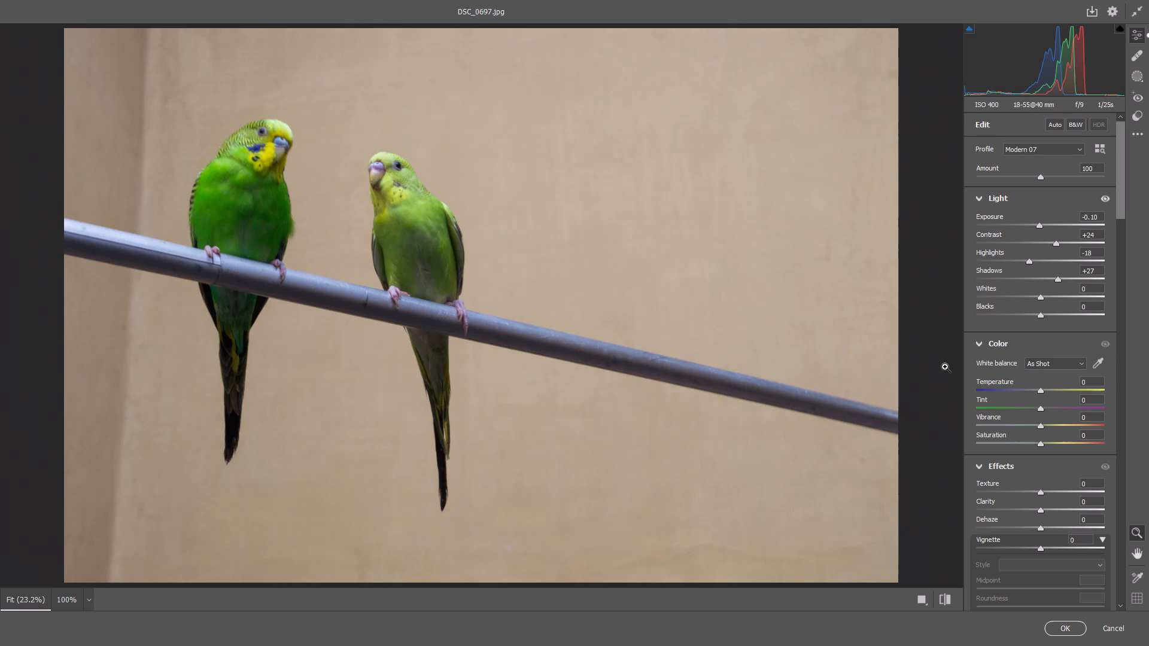
Boost the photo's colour with Saturation +14 and Vibrance +7.
drag(1119, 171, 1120, 199)
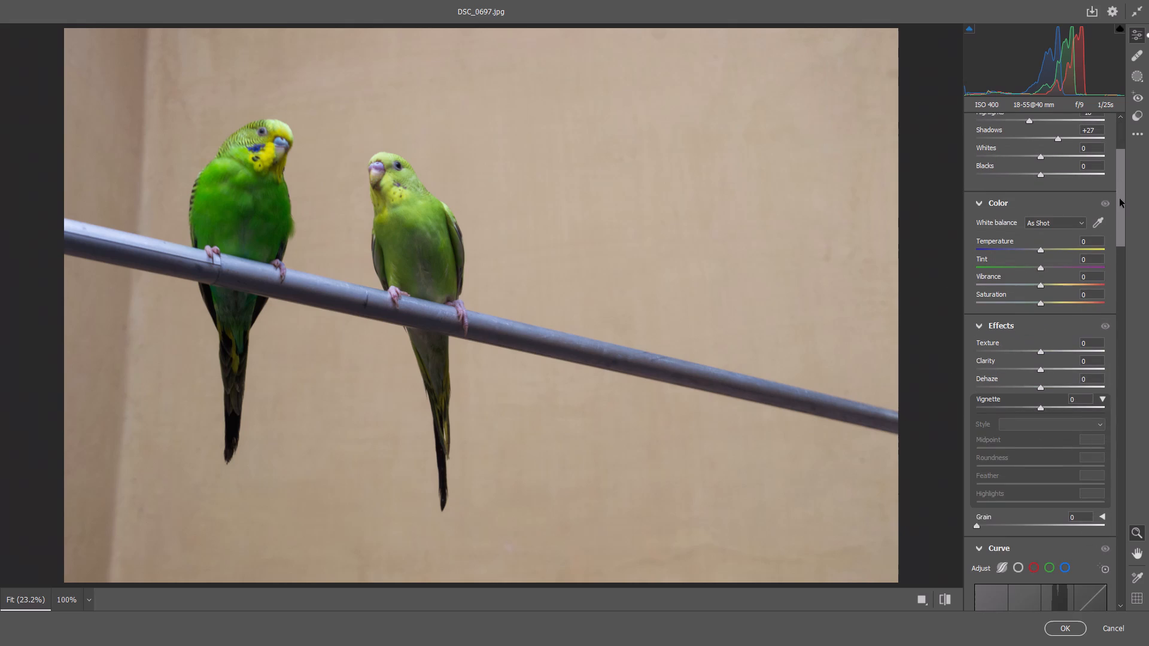
click(1044, 307)
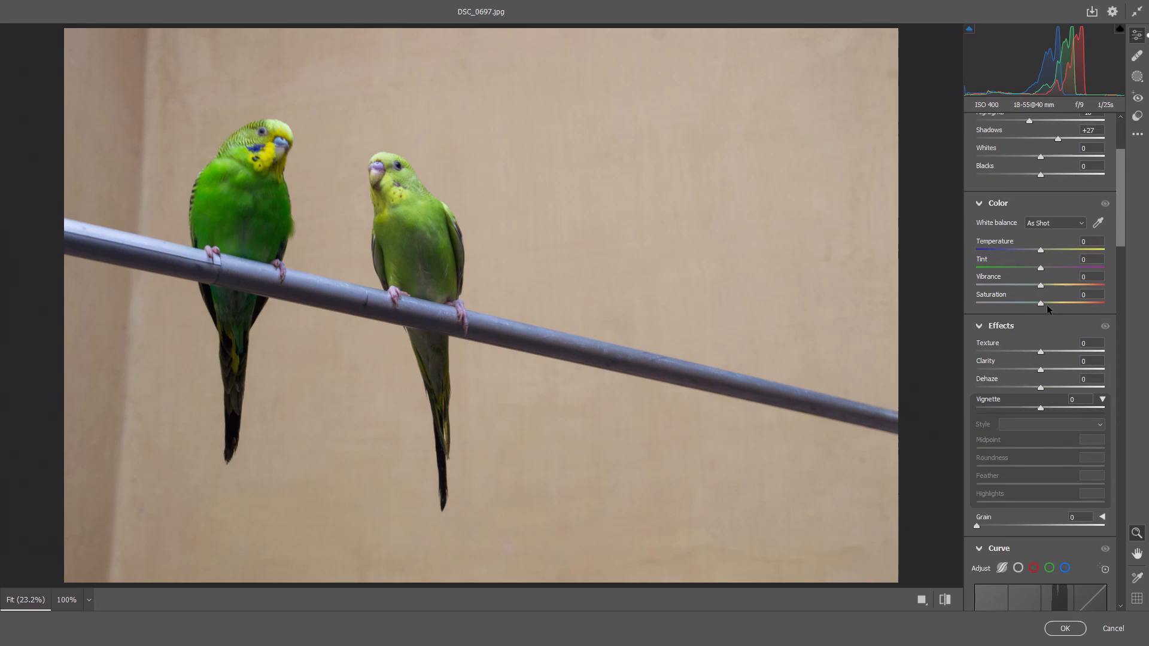
click(1047, 306)
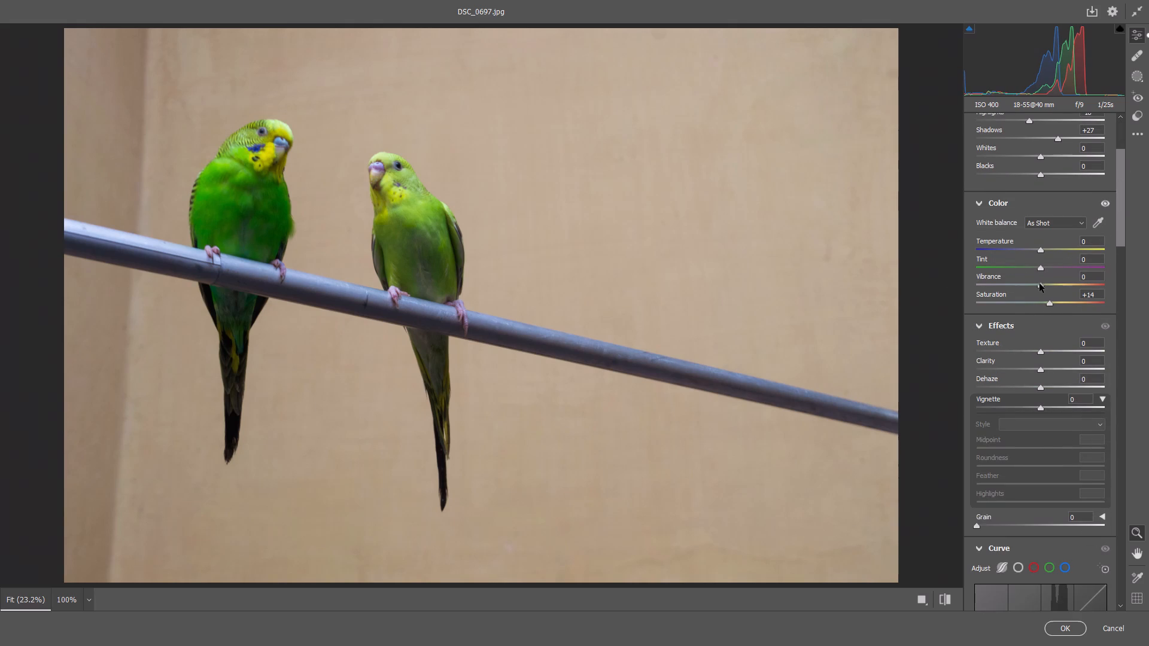
click(1039, 284)
Adjust the parametric tone curve to Highlights -18, Lights +1 and Darks -1.
drag(1121, 202, 1121, 226)
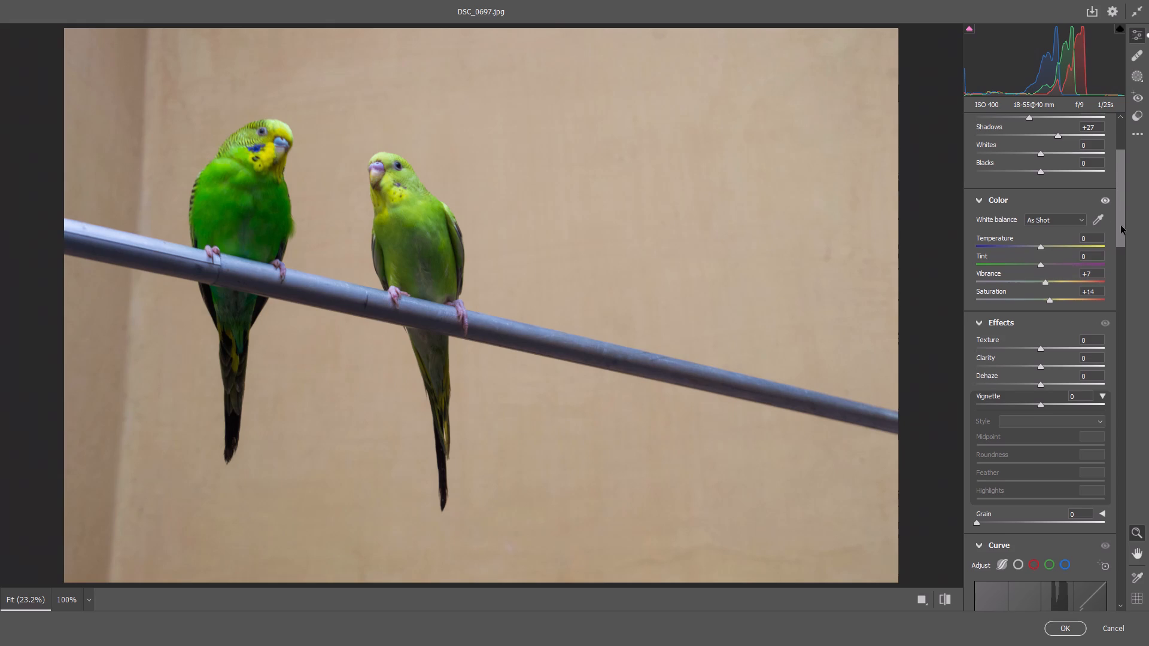
drag(1121, 226, 1121, 263)
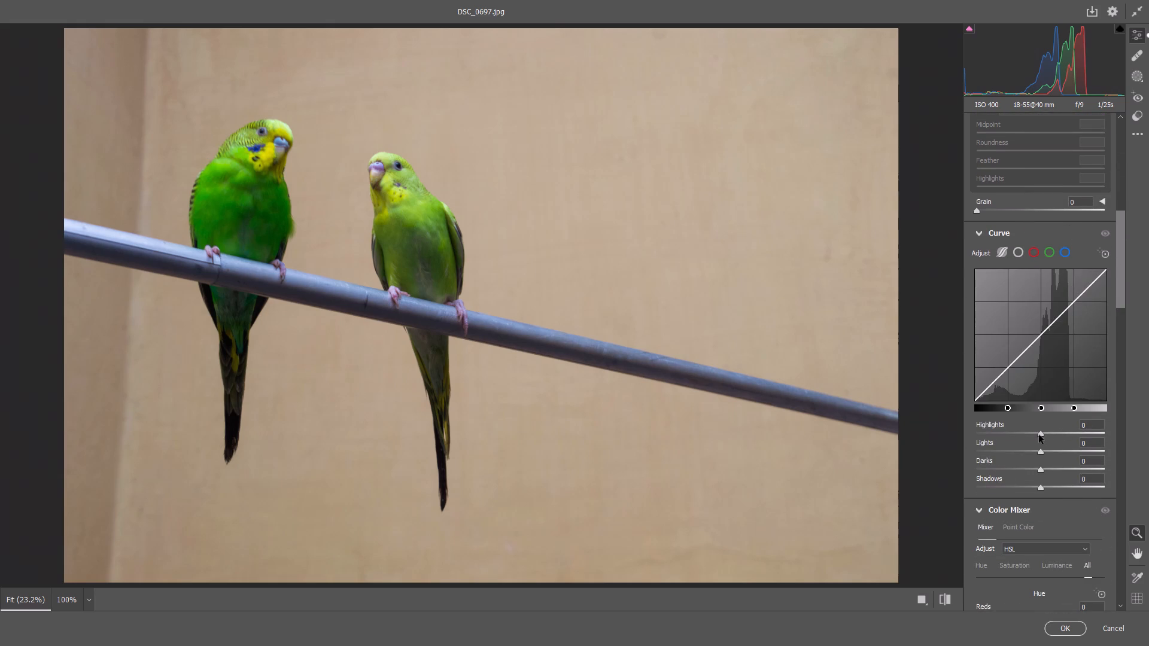
drag(1039, 435, 1028, 431)
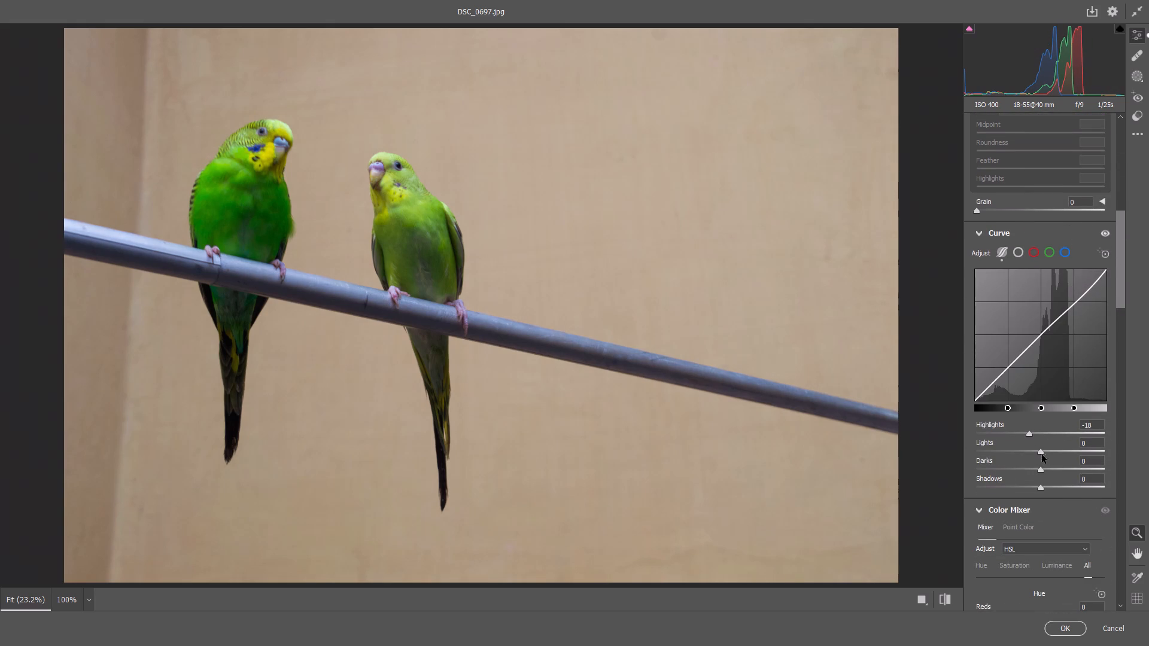
click(1042, 451)
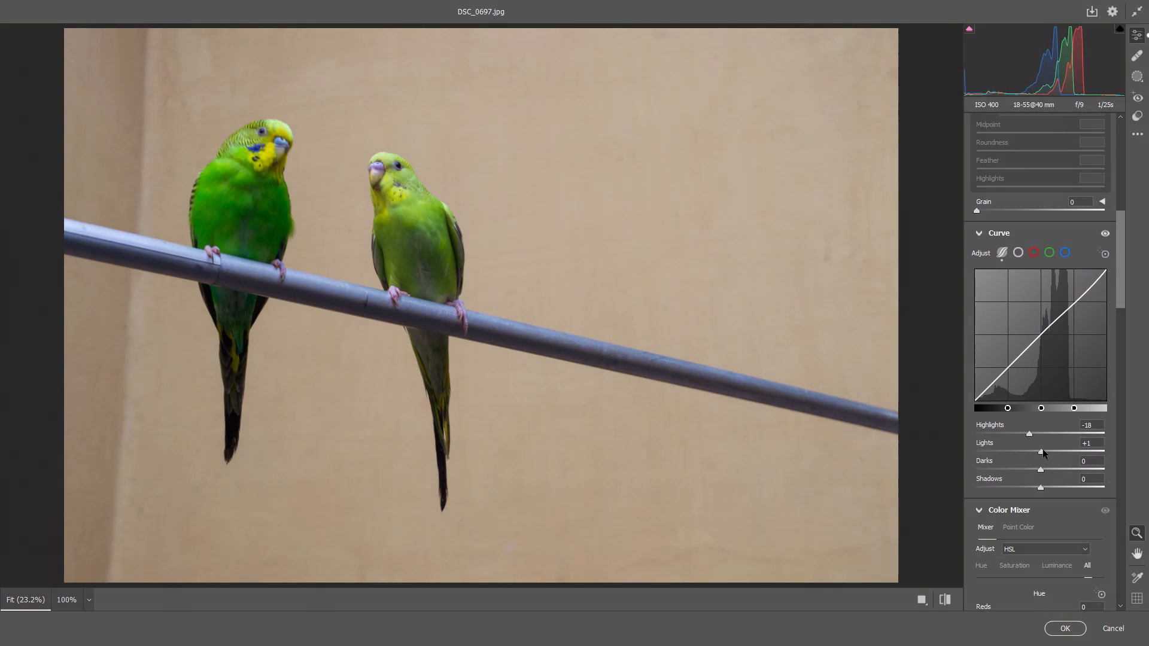
click(1041, 469)
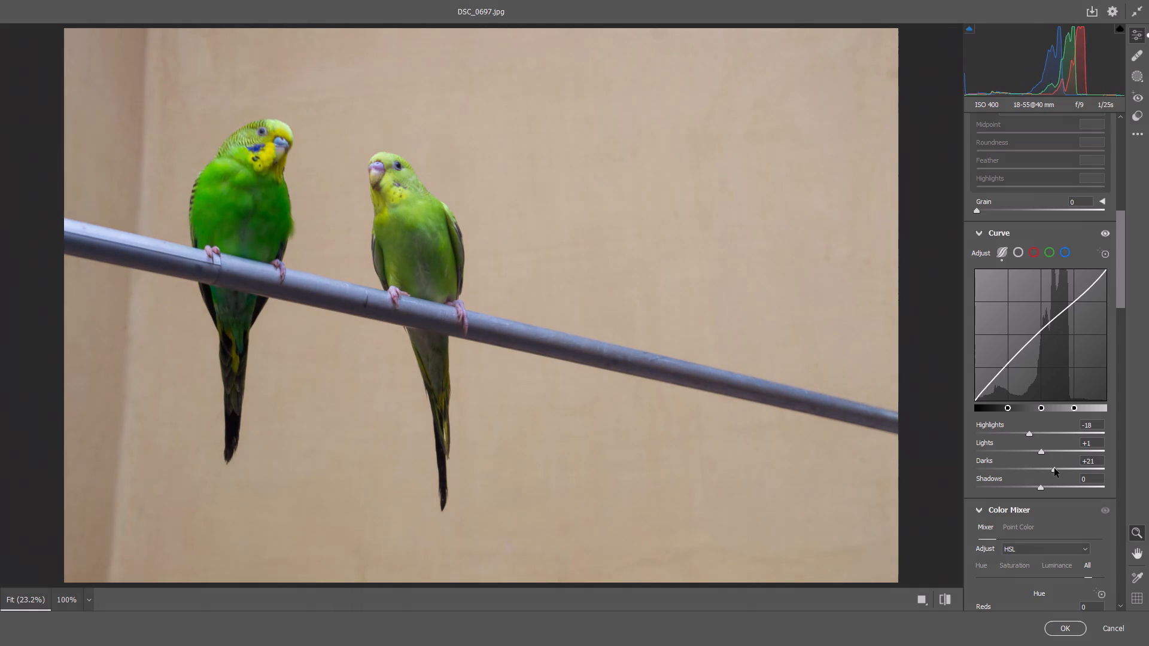
Set the detail adjustments to Color Noise Reduction 9, Noise Reduction 6 and Sharpening 11.
drag(1123, 285, 1123, 303)
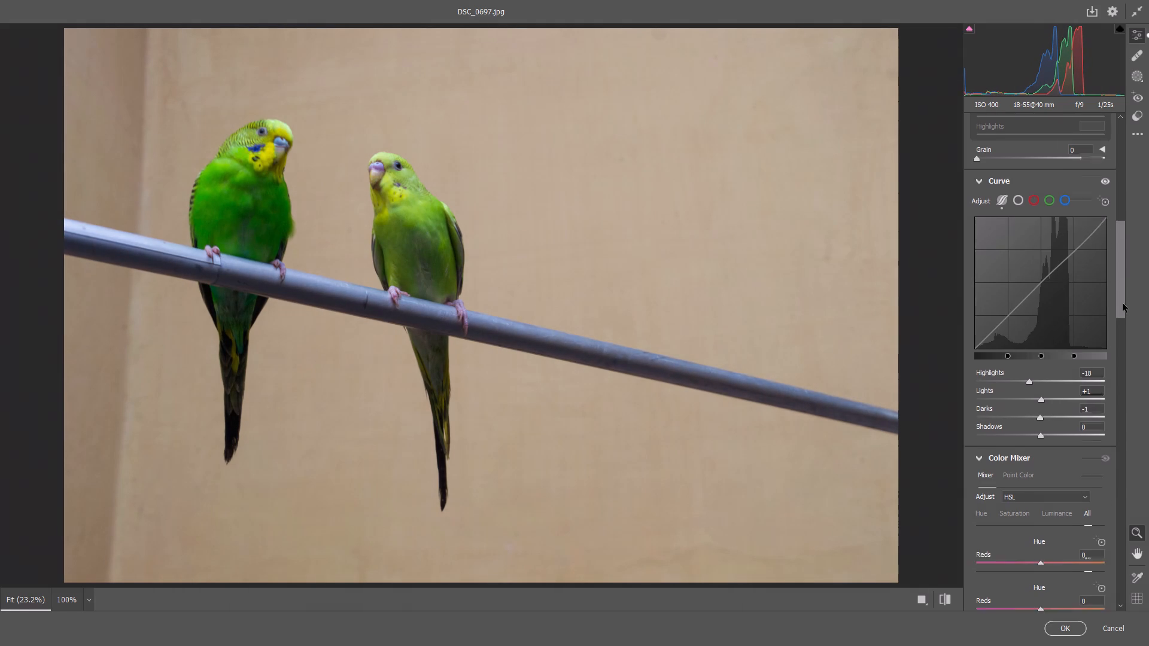
drag(1123, 303, 1110, 482)
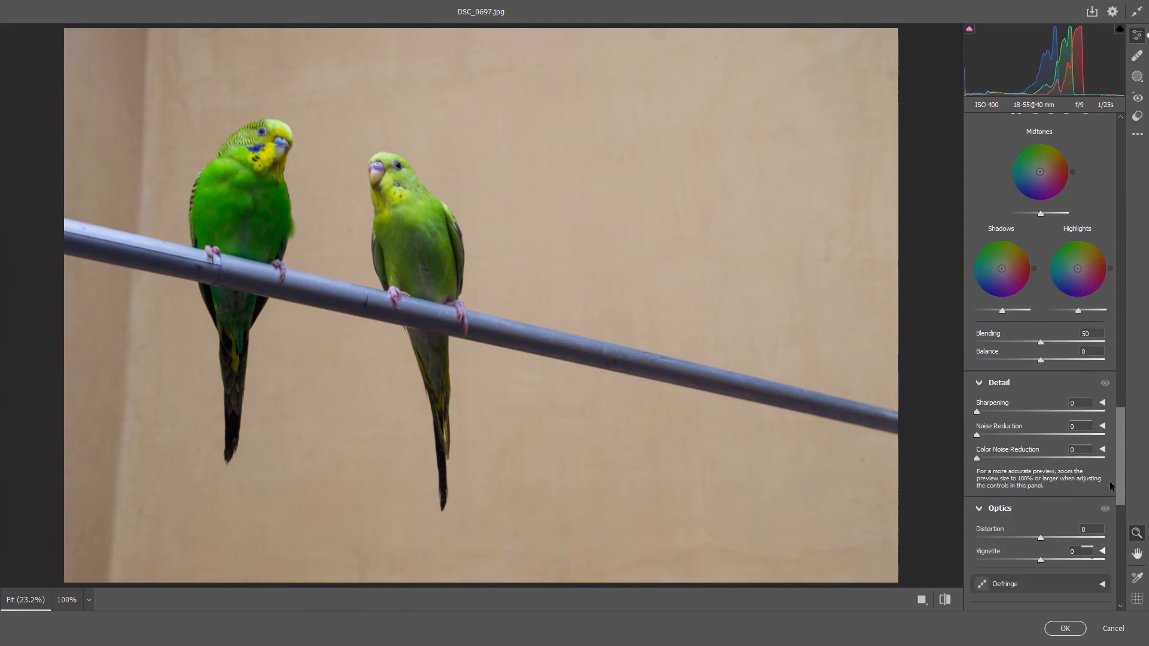
drag(1110, 482, 1110, 498)
click(986, 374)
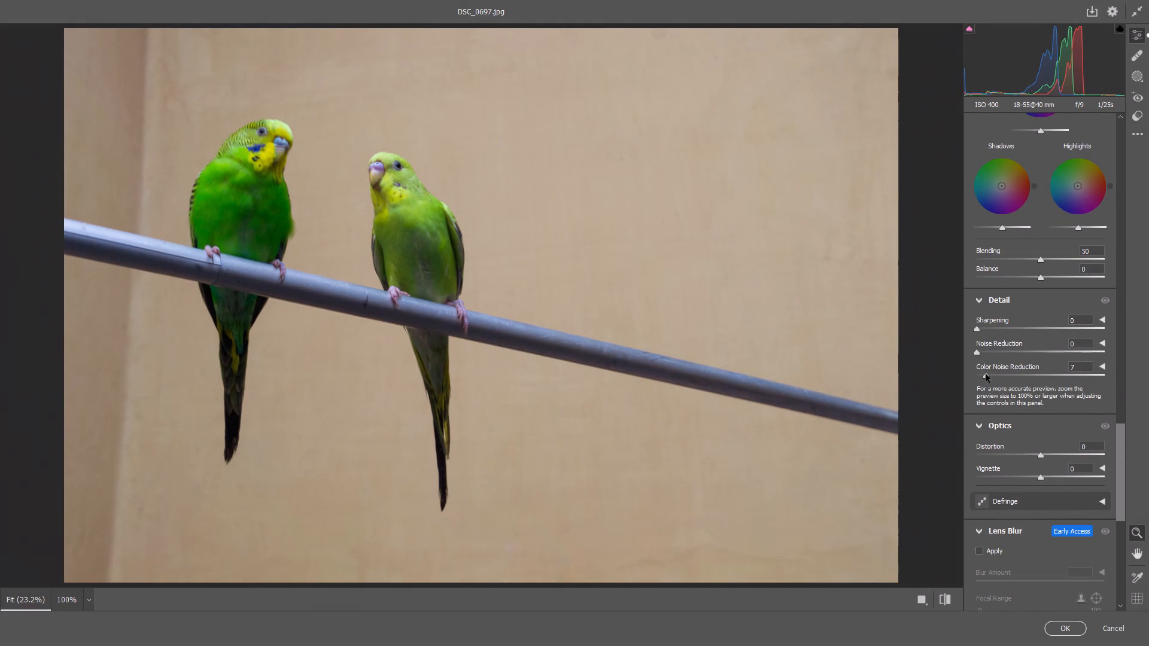
click(987, 351)
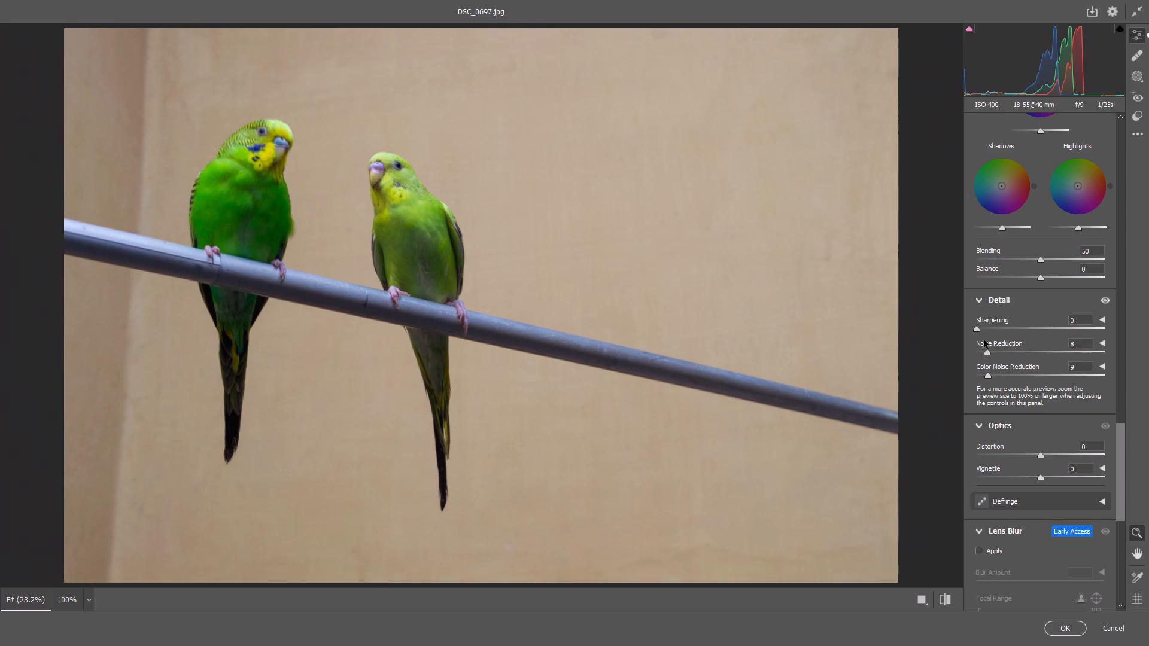
click(983, 327)
Commit the Camera Raw adjustments to the parakeet photo, leaving the optics, lens blur, geometry and calibration settings at their defaults.
drag(1118, 443, 1123, 511)
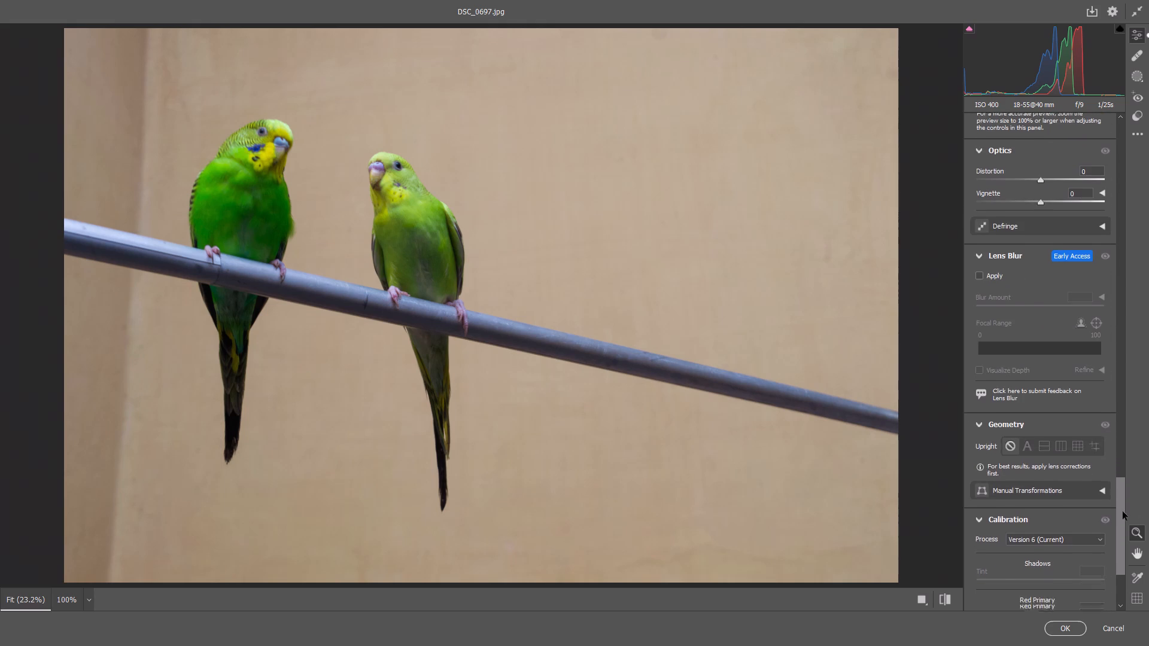
drag(1123, 511, 1123, 530)
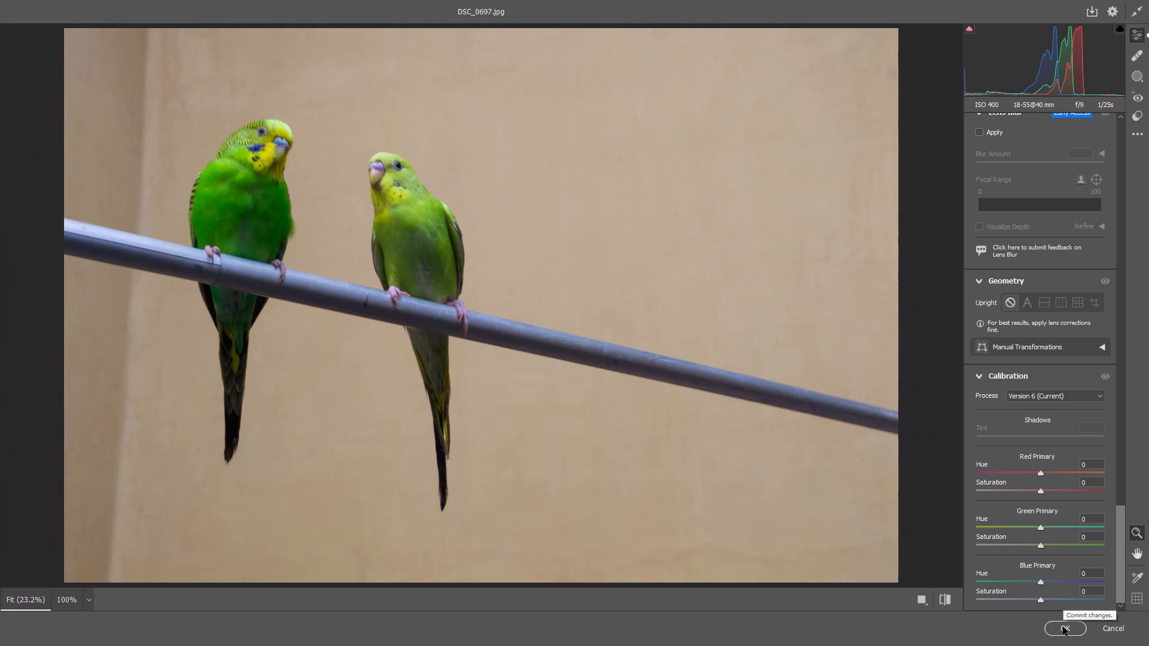
click(1063, 627)
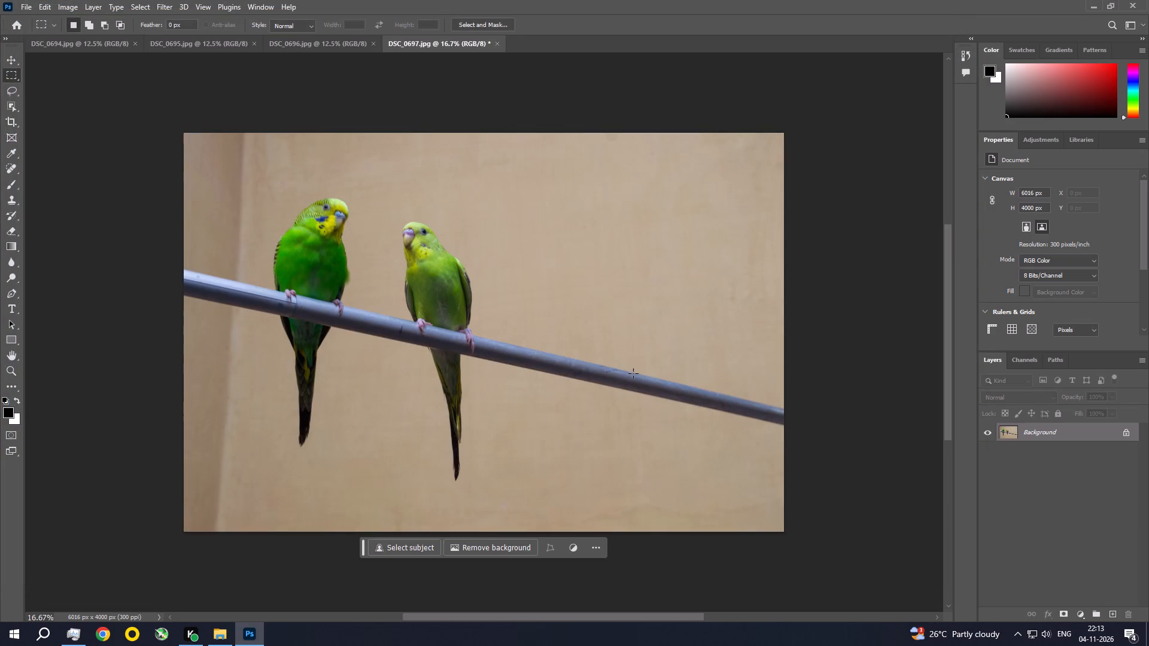
Apply a Photo Filter to the parakeet photo using Warming Filter (85) at 25% density with luminosity preserved.
click(64, 0)
click(81, 38)
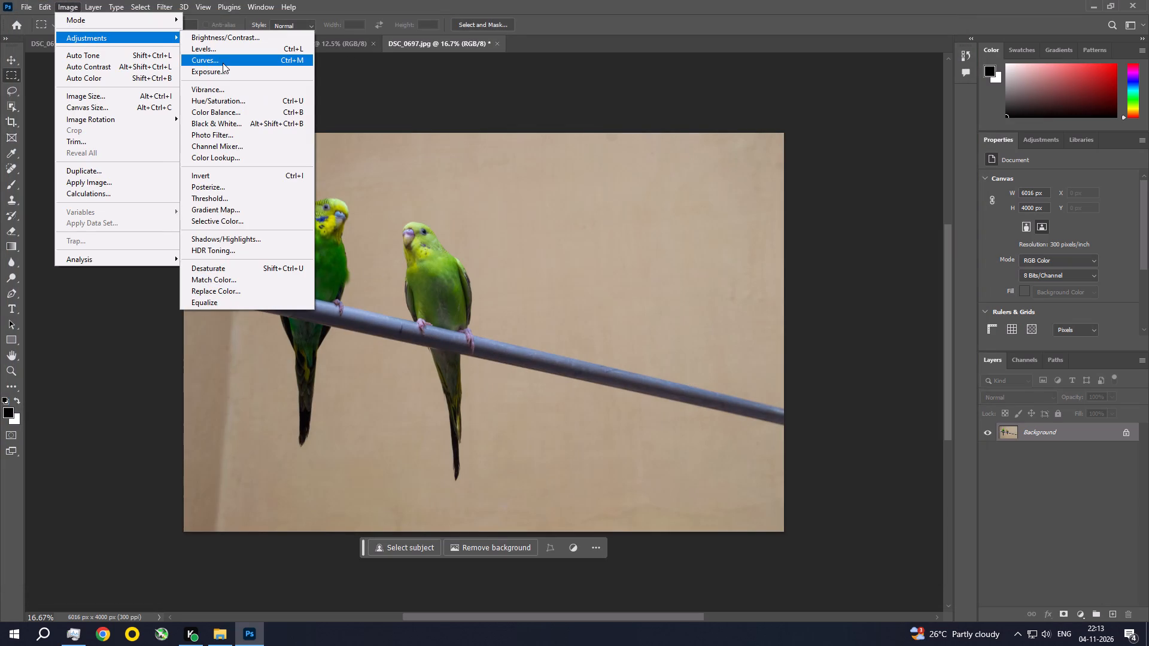
click(223, 130)
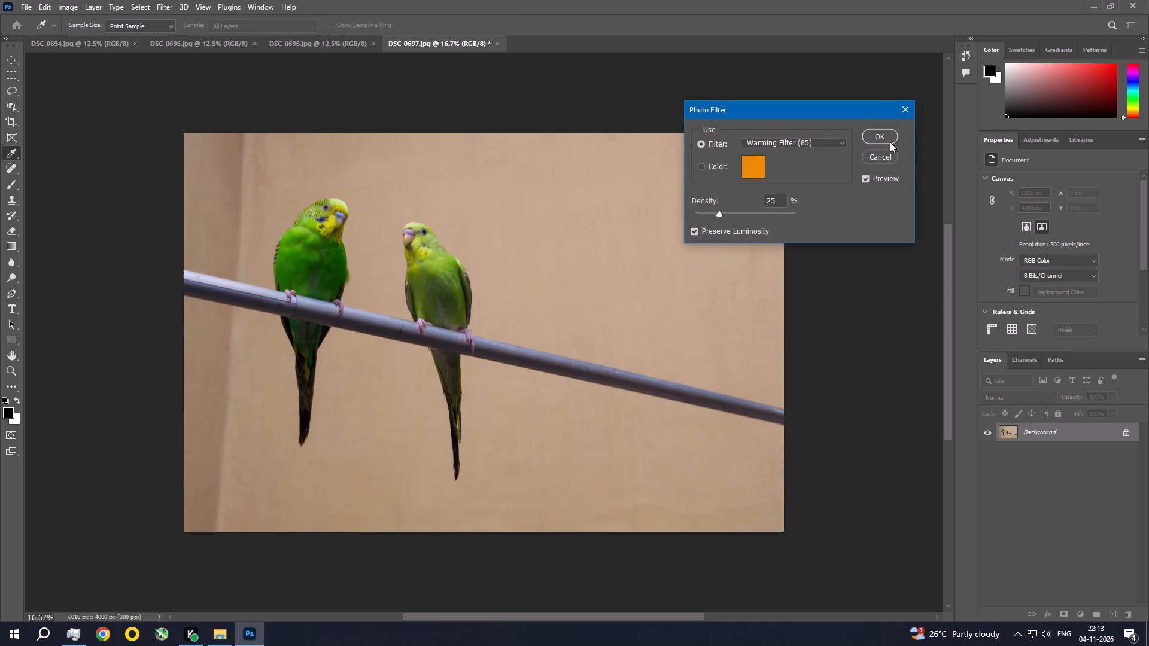
click(893, 137)
Apply an Exposure adjustment to the parakeet photo with Offset 0.005, keeping Exposure 0 and Gamma Correction 1.00.
key(ctrl+space)
key(ctrl+space)
key(ctrl+space)
key(ctrl+space)
key(ctrl+space)
key(ctrl+space)
key(ctrl+space)
key(ctrl+space)
key(ctrl+space)
key(ctrl+space)
key(ctrl+space)
key(ctrl+space)
key(ctrl+space)
key(ctrl+space)
key(ctrl+space)
key(ctrl+space)
key(ctrl+space)
key(ctrl+space)
key(ctrl+space)
key(ctrl+space)
ctrl+double_click(397, 217)
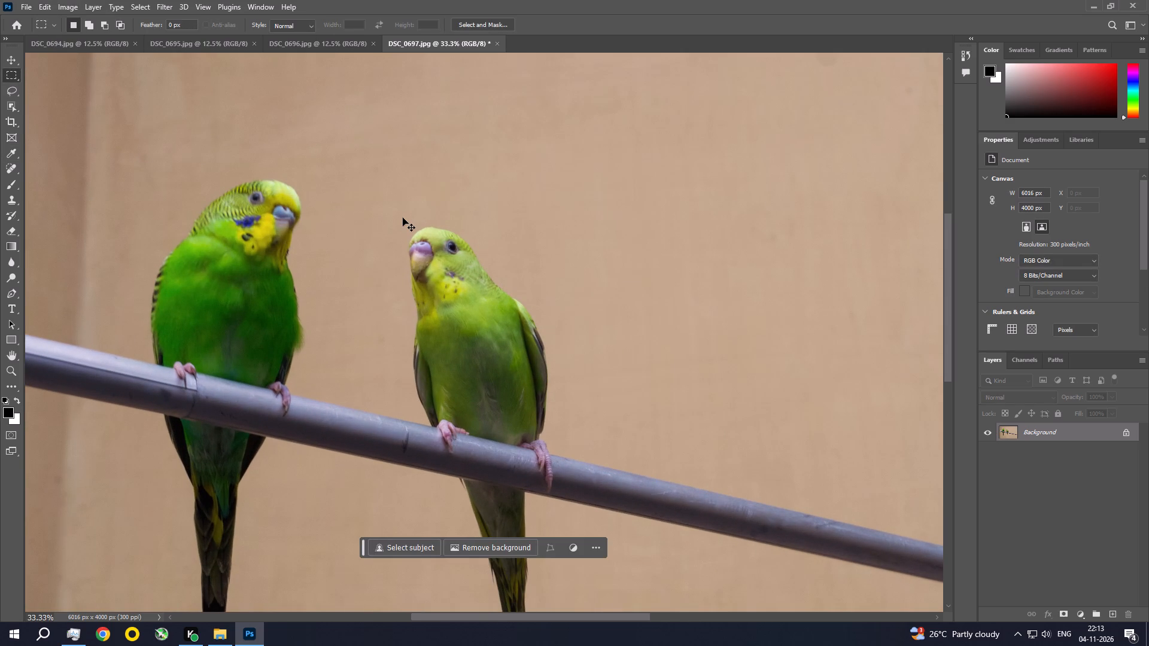
key(ctrl+0)
click(61, 4)
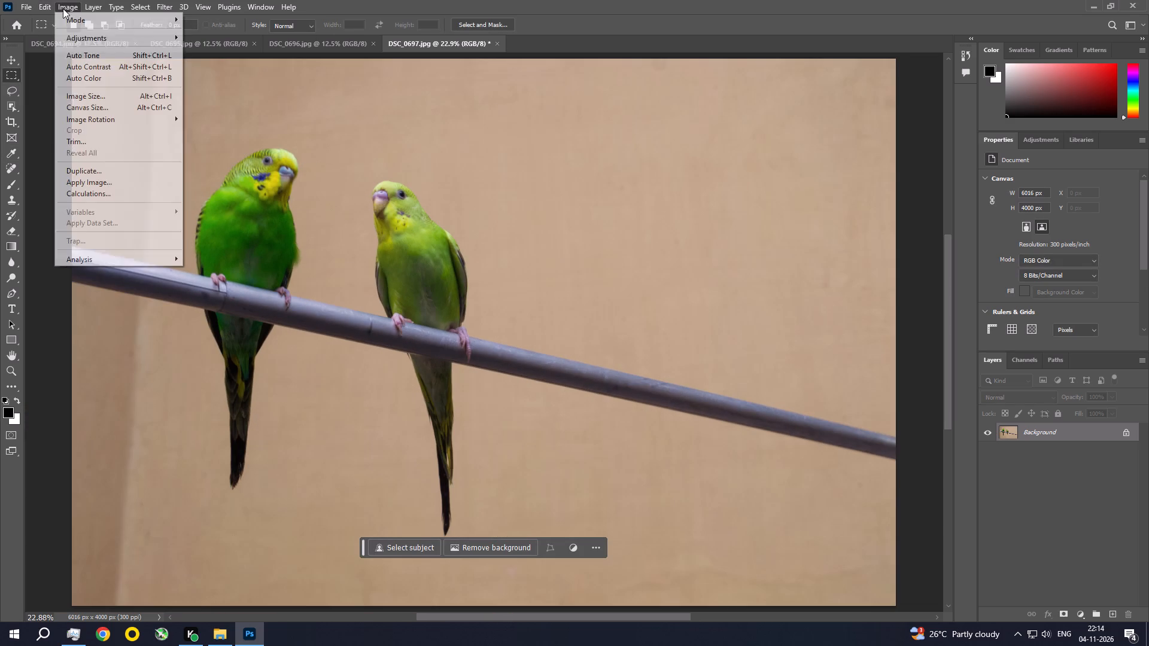
click(71, 34)
click(212, 75)
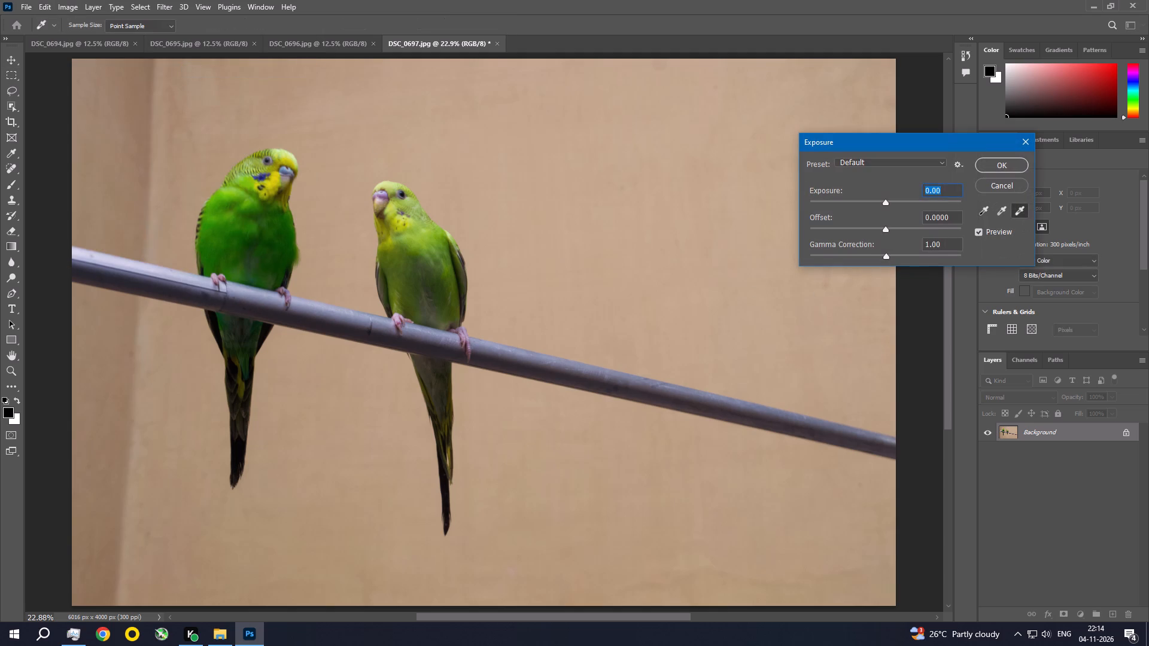
click(957, 215)
key(BackSpace)
key(BackSpace)
key(5)
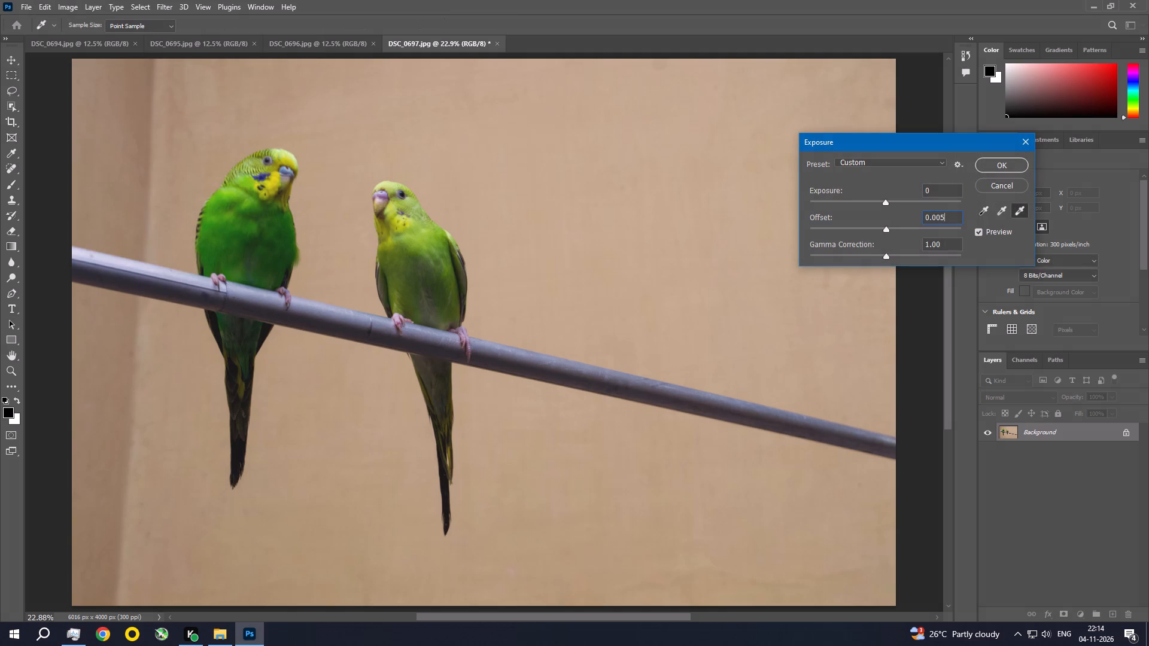
click(1015, 166)
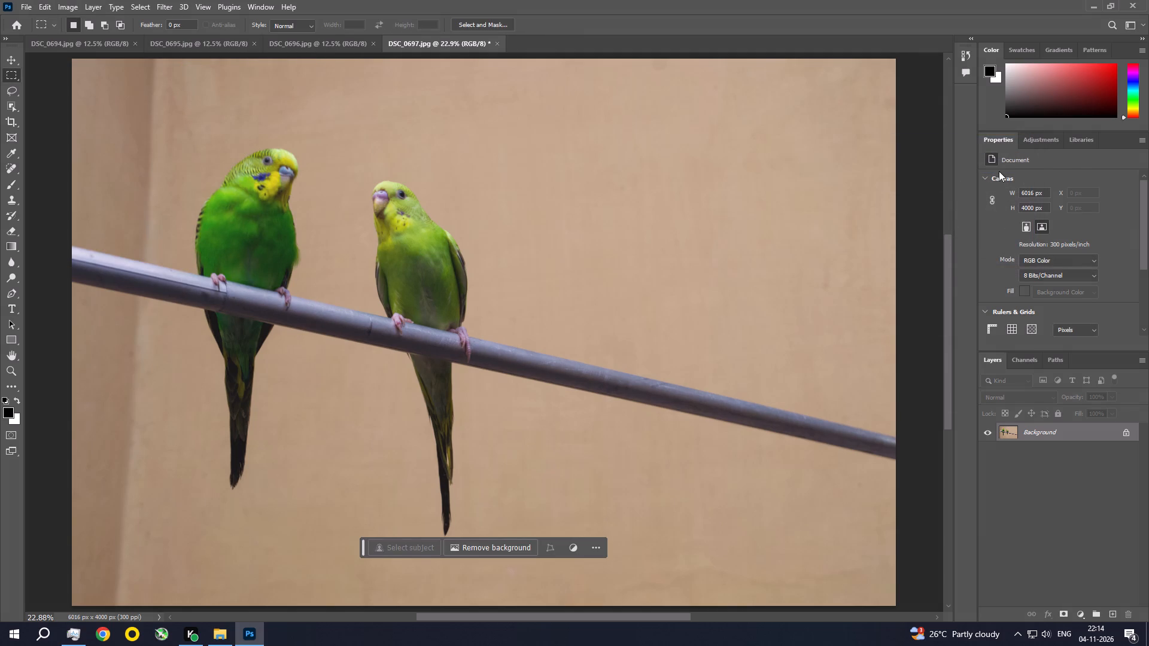
Save DSC_0697 as a baseline standard JPEG at quality 12 and close it.
key(ctrl+s)
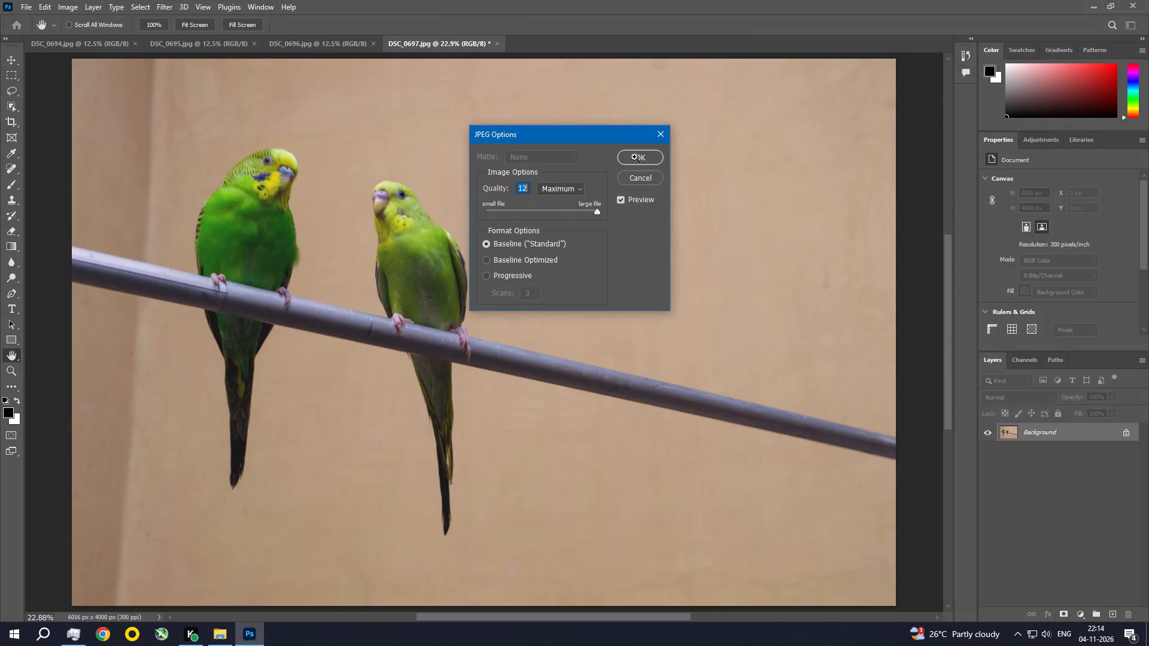
click(634, 157)
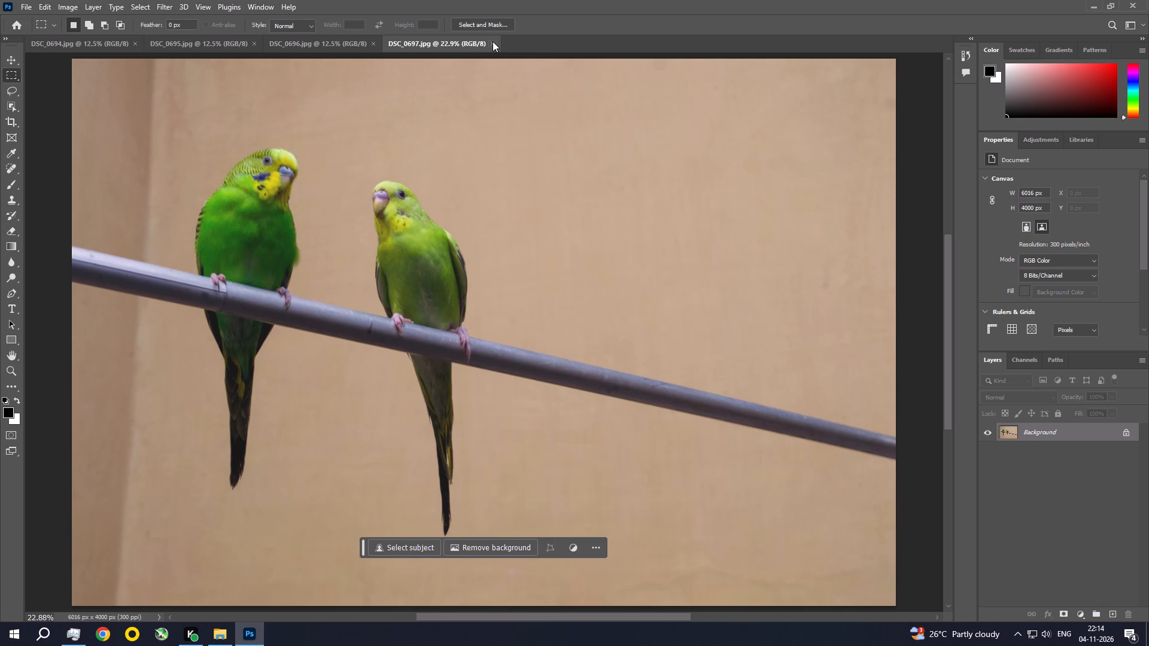
click(493, 41)
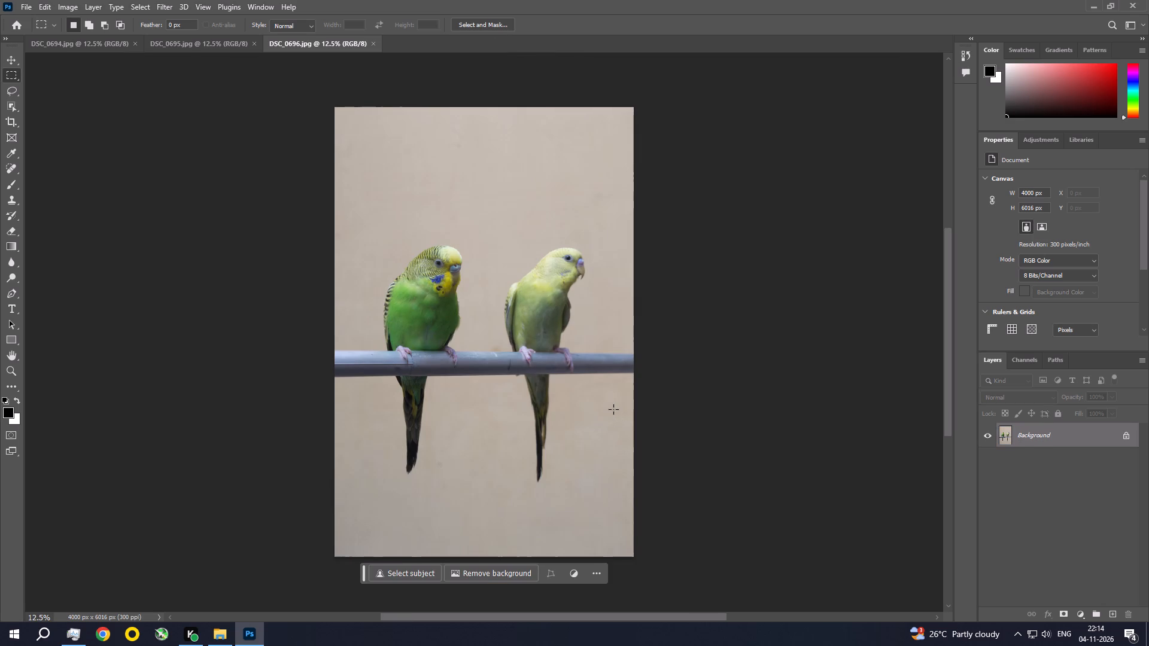
Remove the faint spot on the upper wall above the birds in DSC_0696 with a Content-Aware fill, and clear the selection.
key(ctrl+space)
key(ctrl+space)
key(ctrl+space)
key(ctrl+space)
key(ctrl+space)
key(ctrl+space)
key(ctrl+space)
key(ctrl+space)
key(ctrl+space)
key(ctrl+space)
key(ctrl+space)
key(ctrl+space)
key(ctrl+space)
key(ctrl+space)
key(ctrl+space)
key(ctrl+space)
key(ctrl+space)
key(ctrl+space)
key(ctrl+space)
key(ctrl+space)
ctrl+click(561, 142)
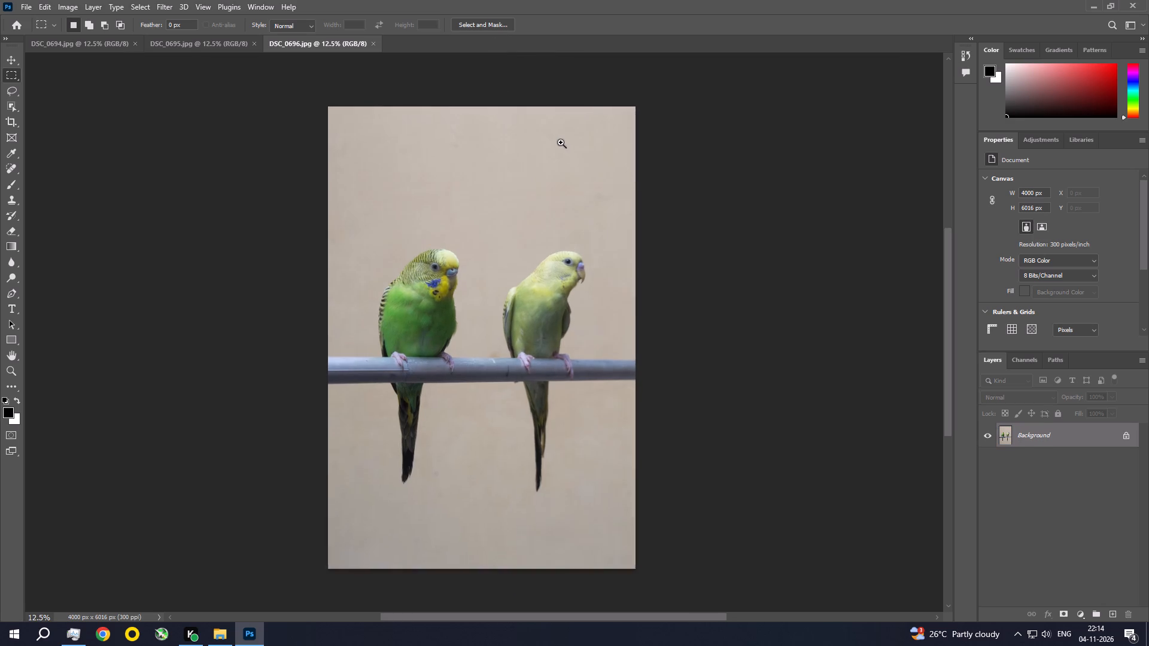
drag(515, 199, 518, 212)
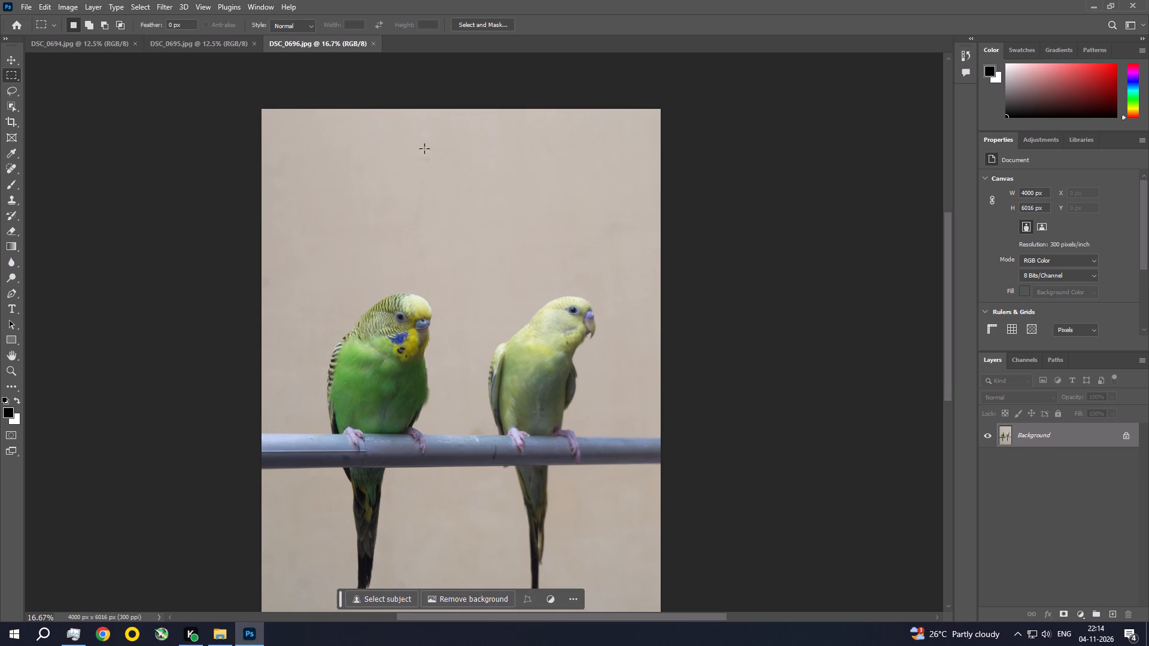
drag(403, 132, 439, 183)
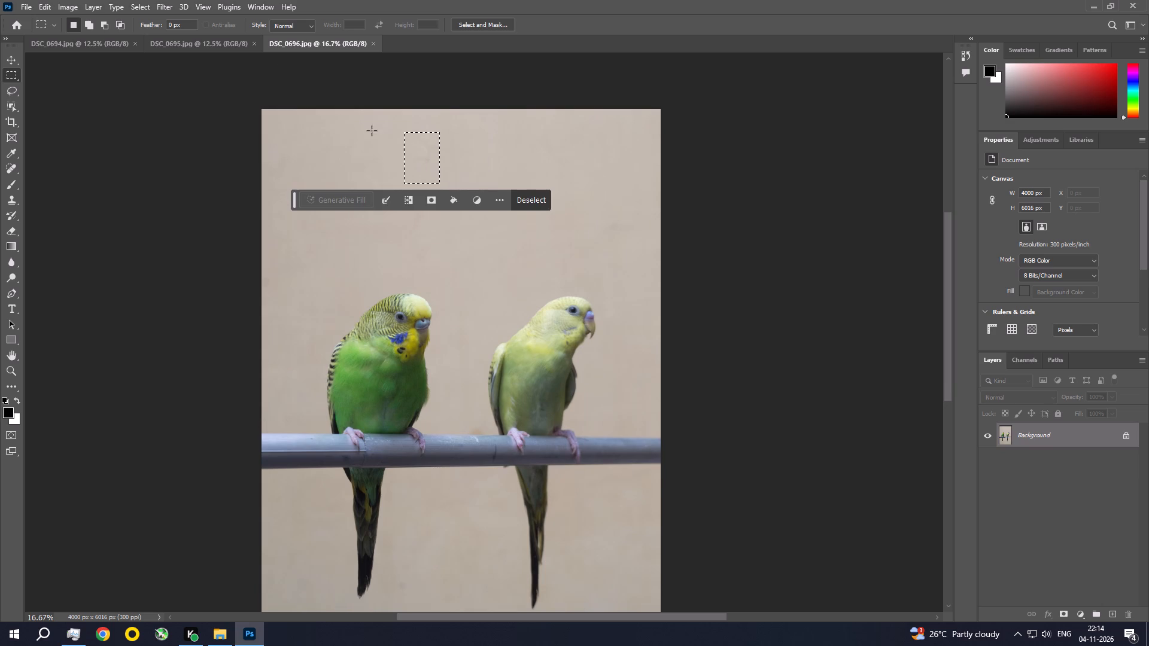
click(42, 3)
click(72, 194)
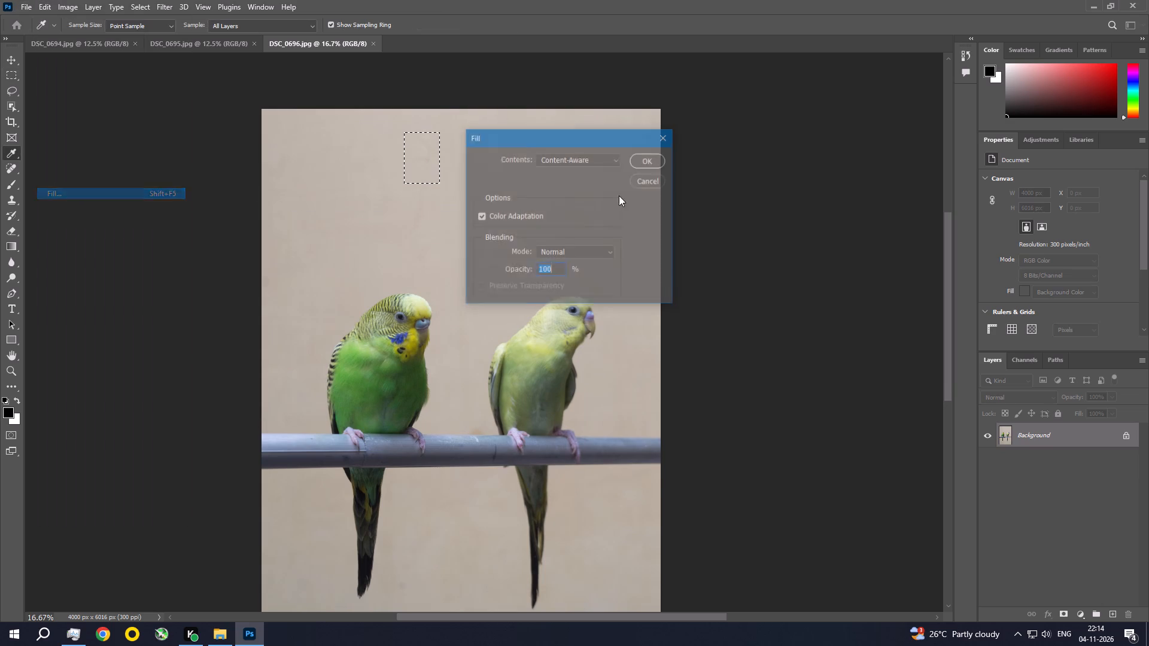
click(652, 159)
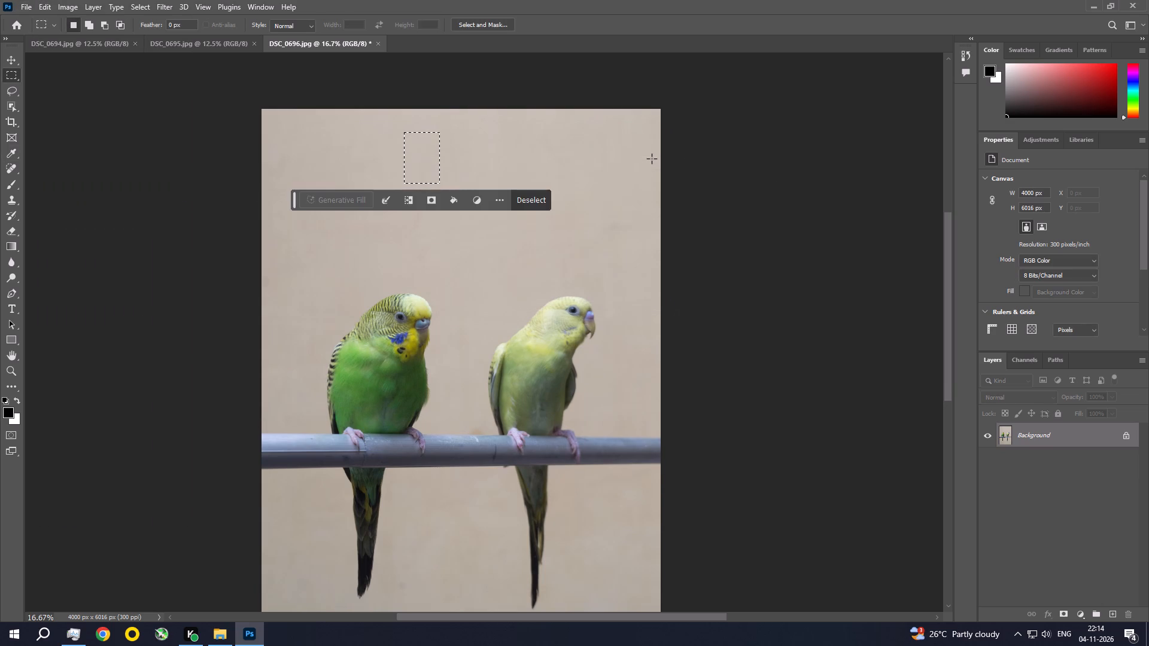
key(ctrl+d)
Remove the wall mark below and between the two birds' tails with a Content-Aware fill, and clear the selection.
key(space)
key(space)
key(space)
key(space)
key(space)
key(space)
key(space)
key(space)
key(space)
key(space)
key(space)
key(space)
key(space)
key(space)
key(space)
key(space)
key(space)
key(space)
key(space)
key(space)
drag(518, 423, 519, 190)
drag(418, 401, 458, 440)
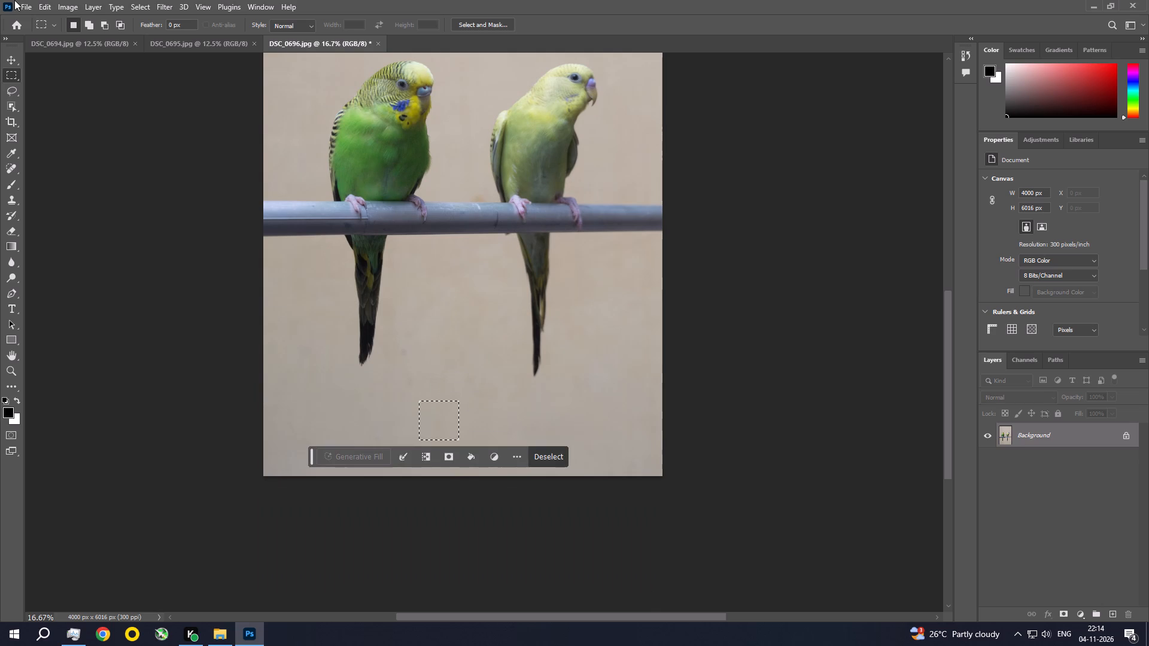
click(49, 5)
click(75, 197)
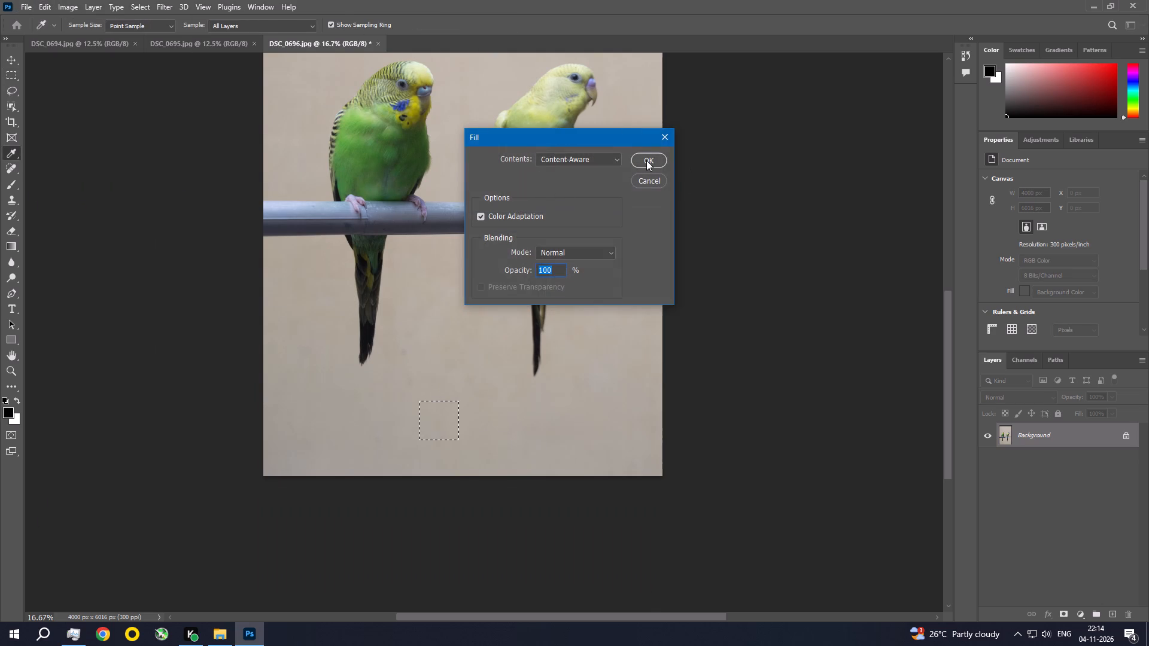
click(646, 160)
key(ctrl+d)
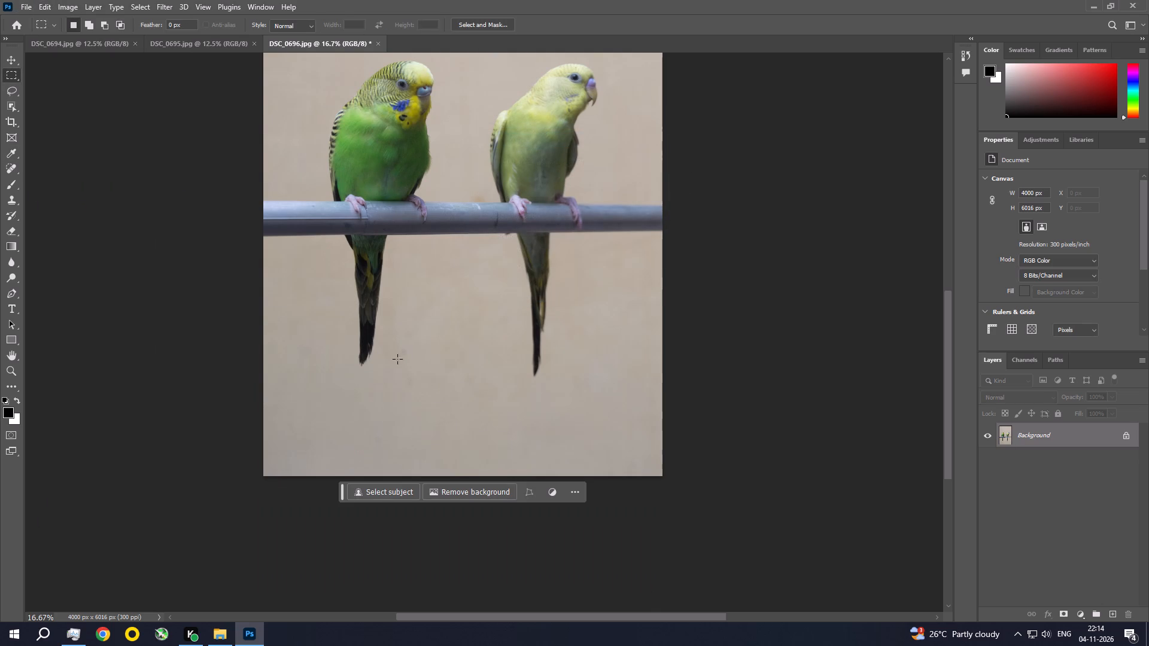
Remove the wall spot just beside the green parakeet's tail tip with a Content-Aware fill, and clear the selection.
drag(430, 331, 383, 398)
click(48, 5)
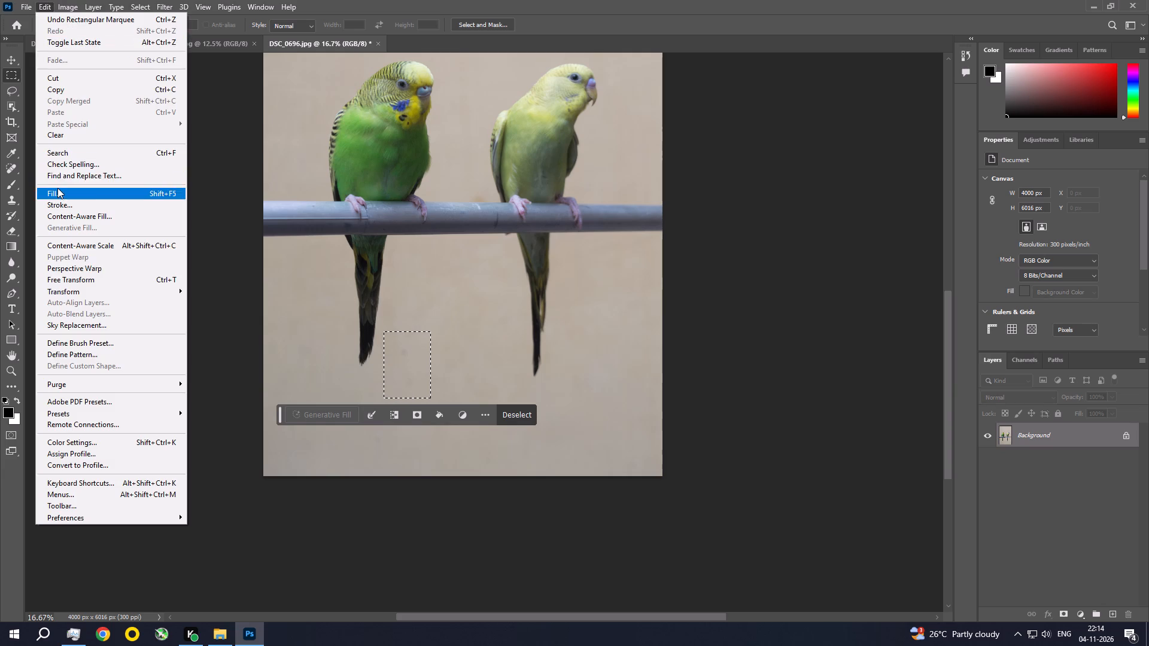
click(57, 188)
click(661, 162)
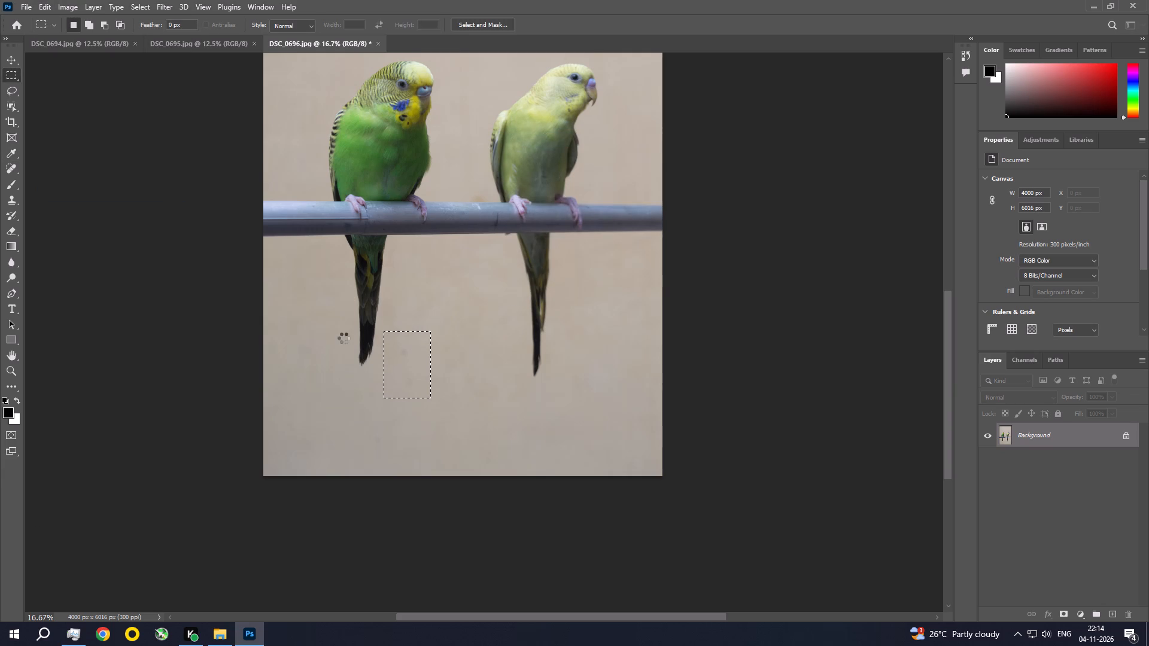
key(ctrl+d)
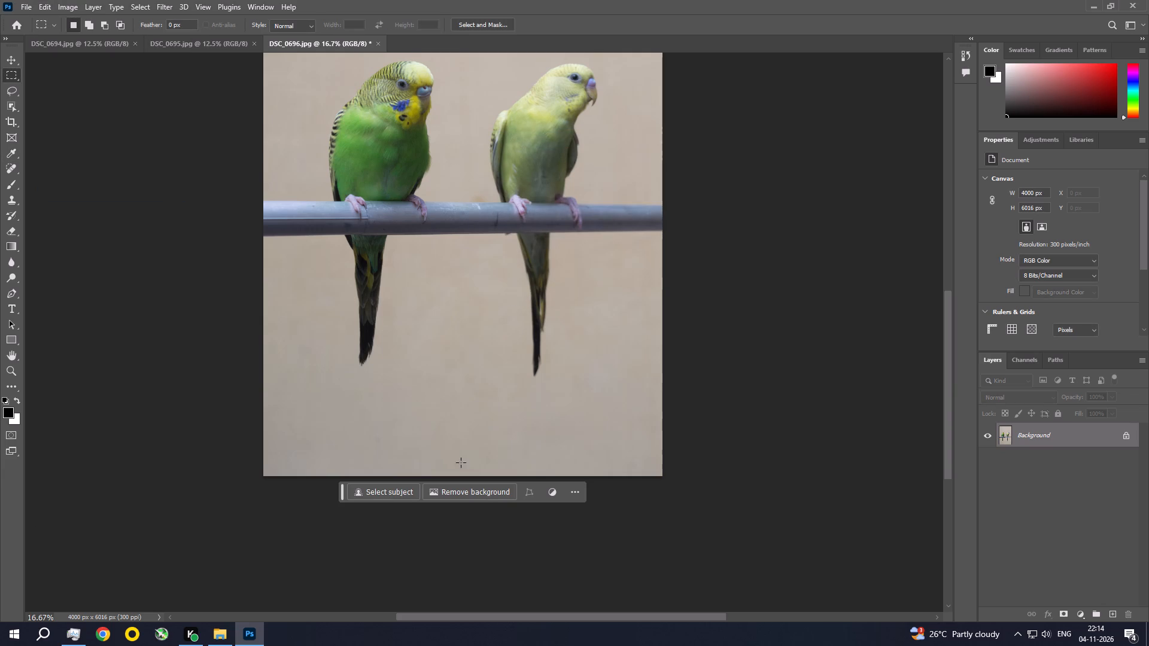
Remove the small wall mark near the photo's bottom edge, below the green parakeet's tail, with a Content-Aware fill, and clear the selection.
drag(397, 424, 363, 453)
click(44, 4)
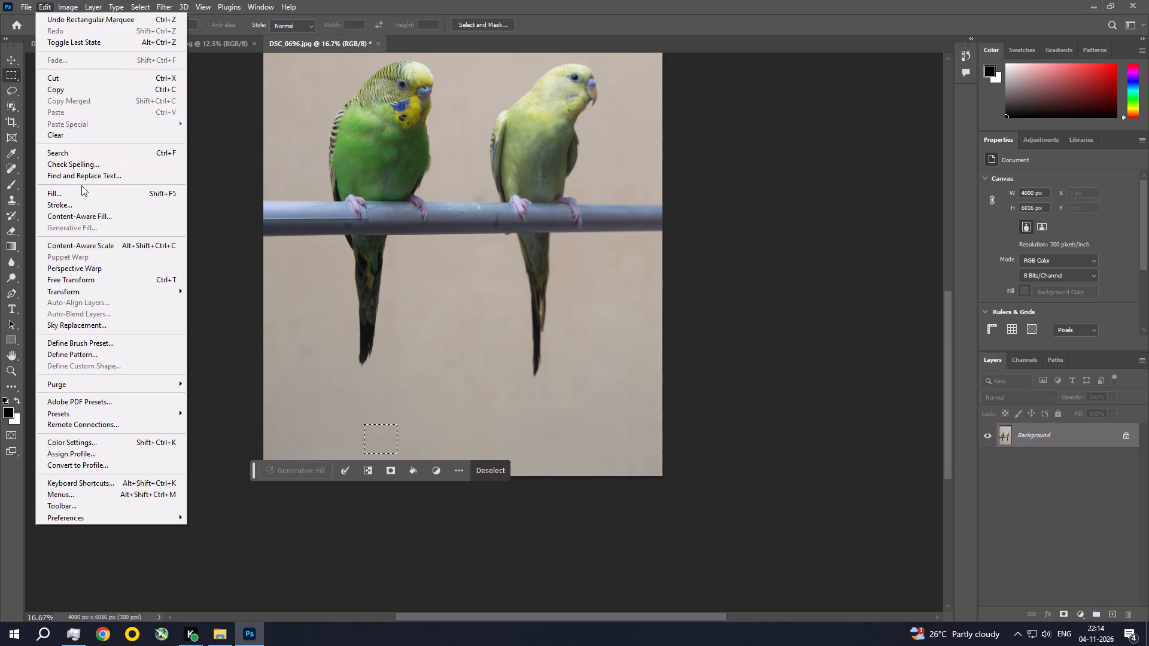
click(80, 191)
click(659, 158)
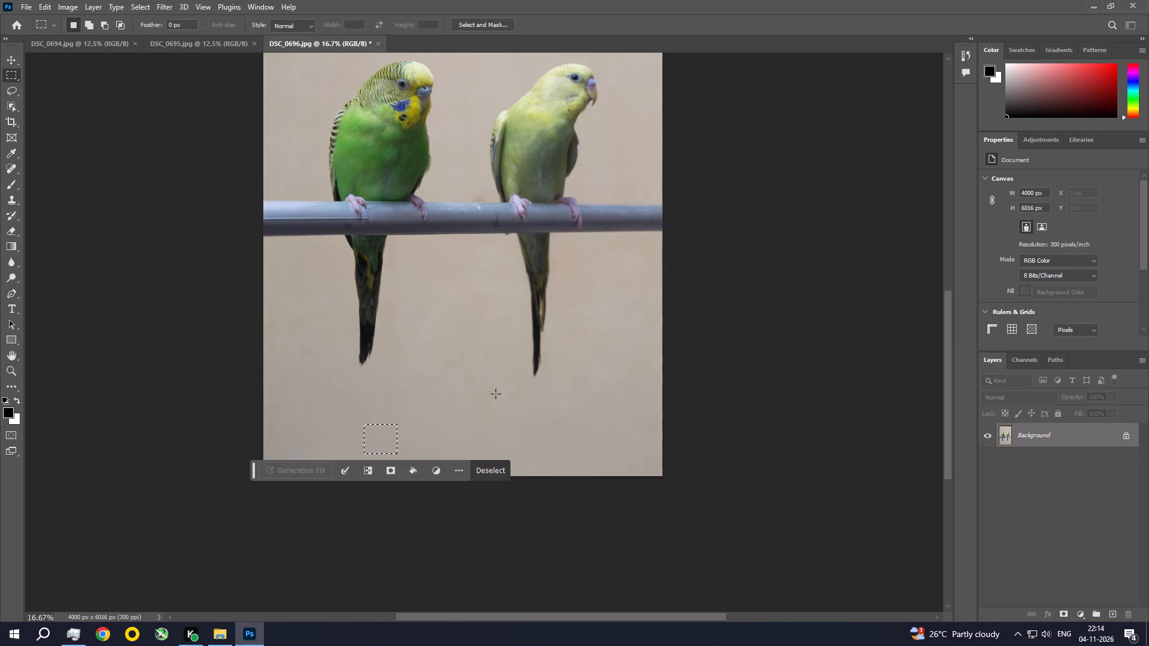
key(ctrl+d)
Remove the dark mark on the perch beside the yellow parakeet's foot with a Content-Aware fill, and clear the selection.
key(space)
key(space)
key(space)
key(space)
key(space)
key(space)
key(space)
key(space)
key(space)
key(space)
key(space)
key(space)
key(space)
key(space)
key(space)
key(space)
drag(449, 257, 444, 351)
ctrl+click(487, 283)
ctrl+click(487, 283)
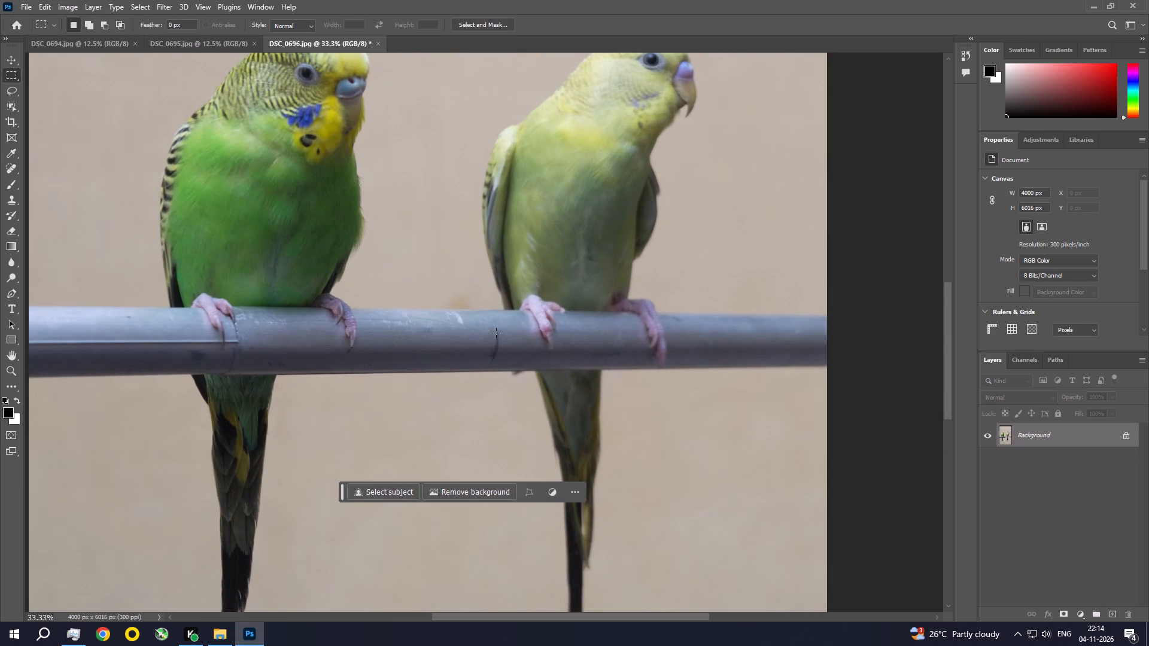
drag(512, 322, 476, 356)
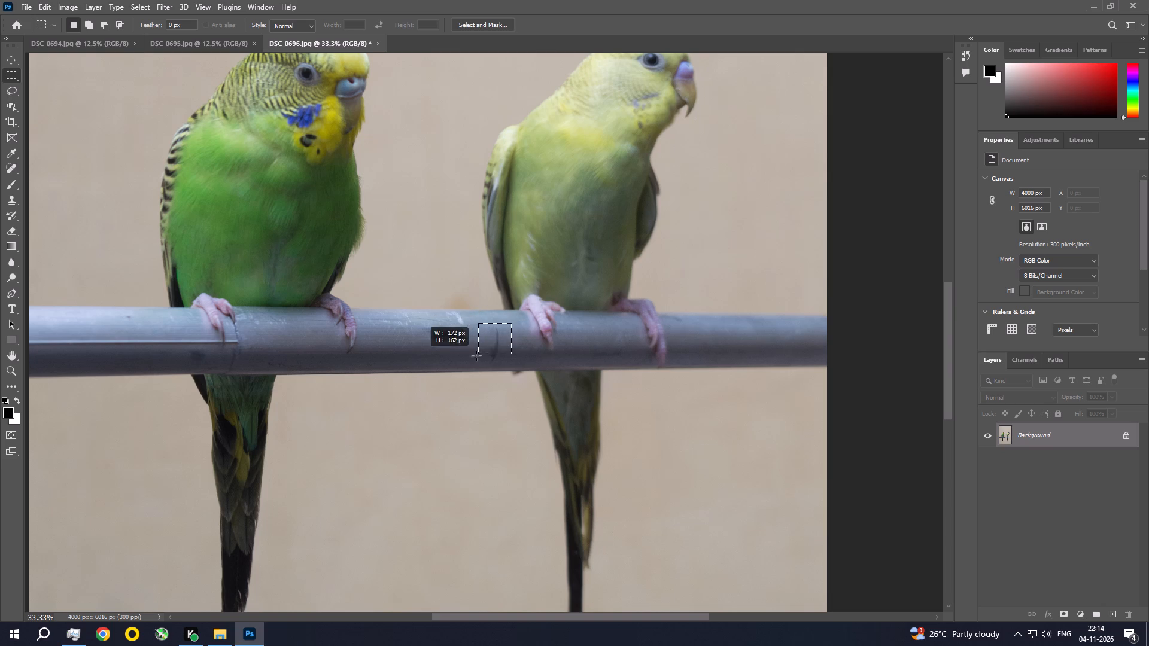
drag(476, 356, 468, 366)
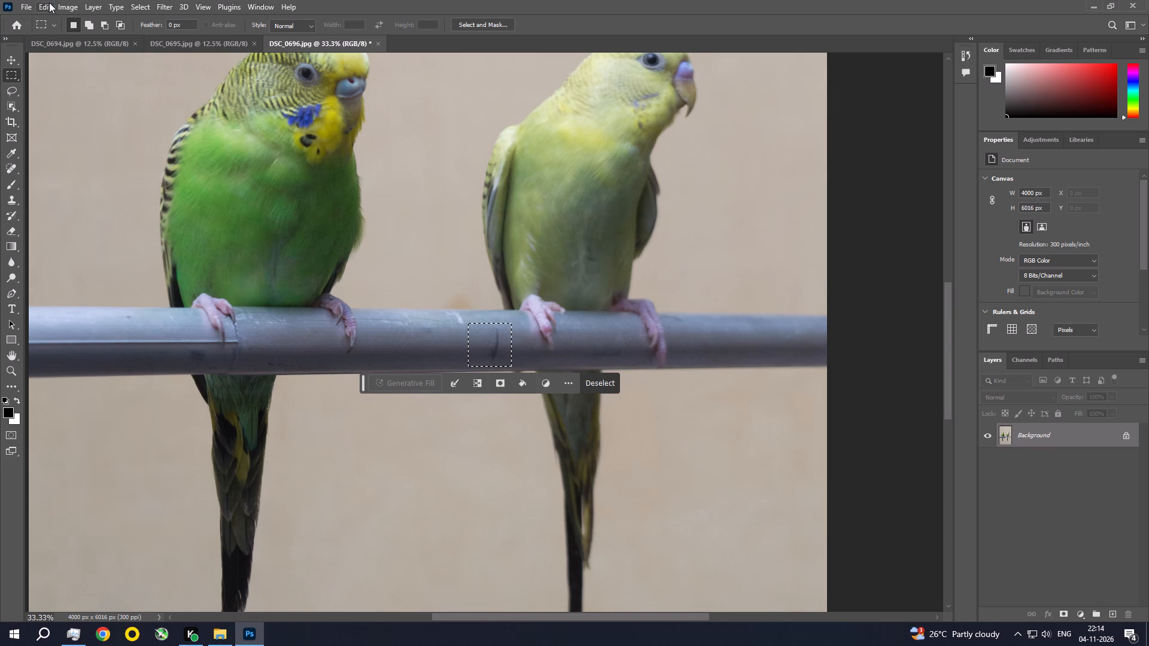
click(49, 2)
click(64, 191)
click(653, 155)
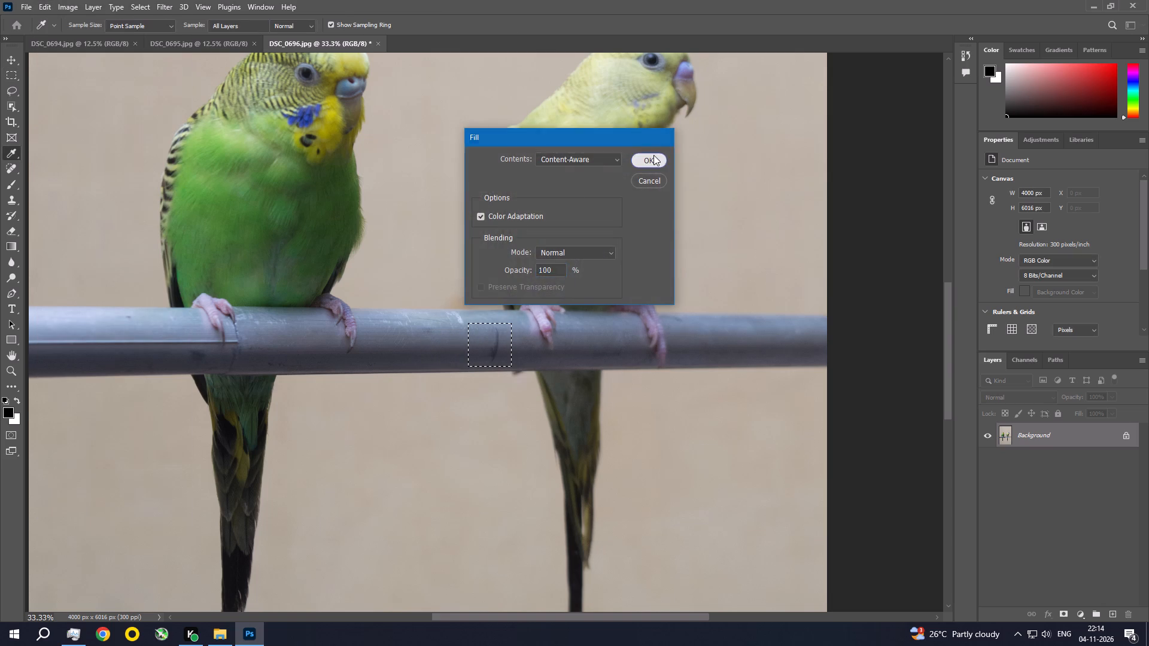
key(ctrl+d)
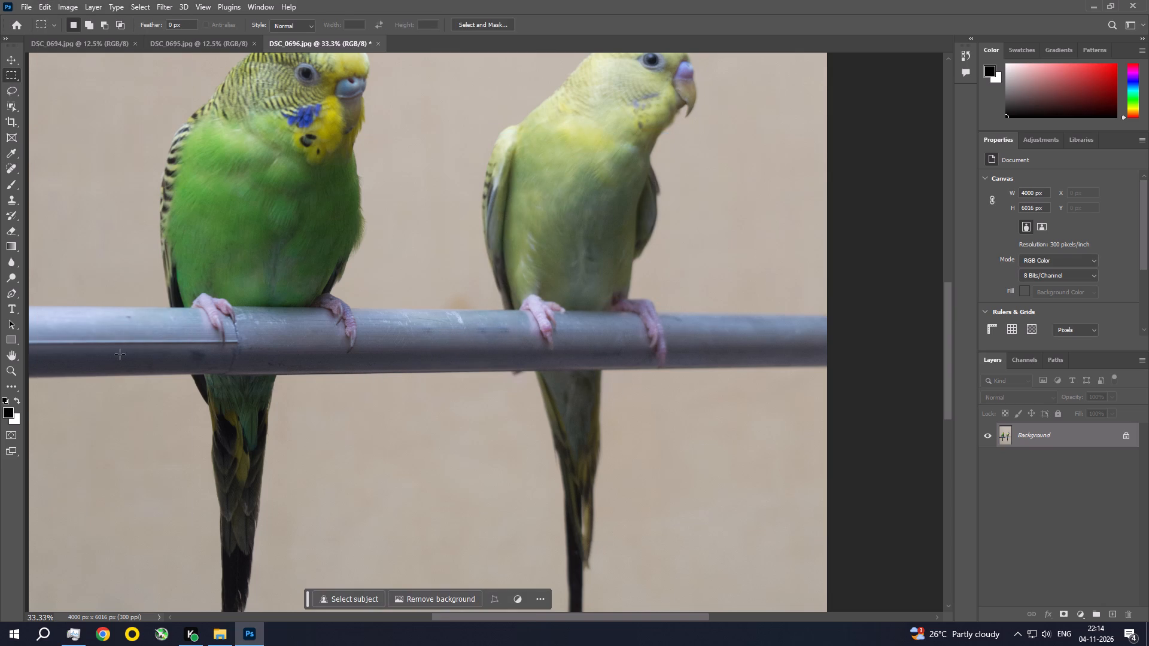
Remove the small blemish on the perch's upper edge, left of the green parakeet, with a Content-Aware fill, and clear the selection.
drag(115, 310, 139, 326)
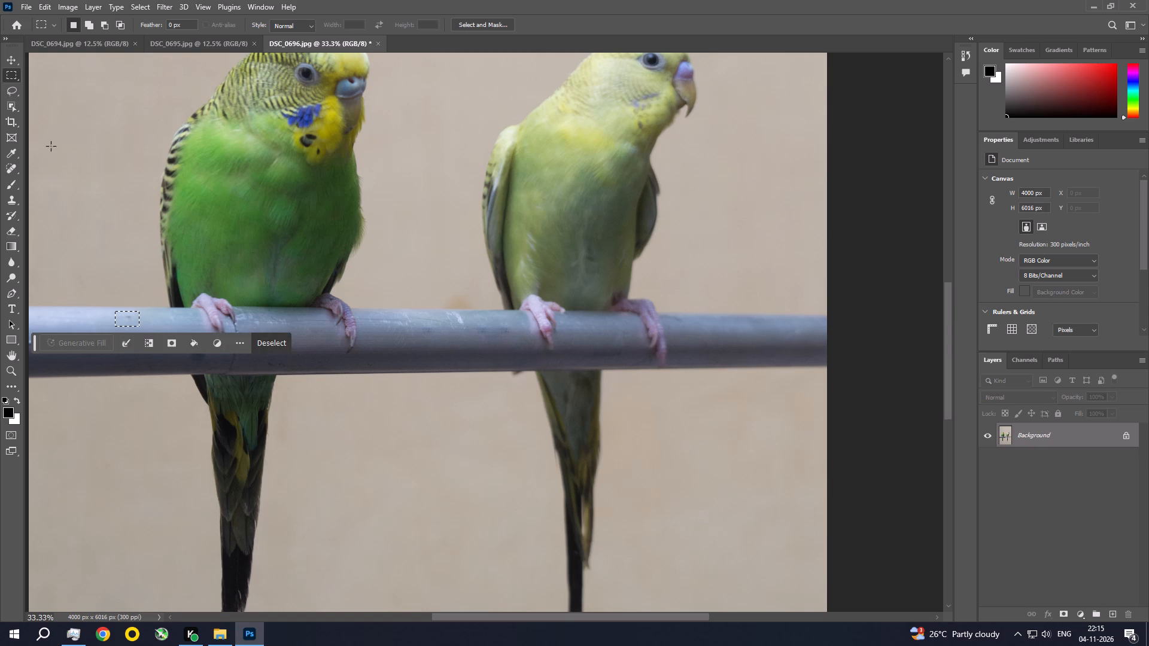
click(54, 8)
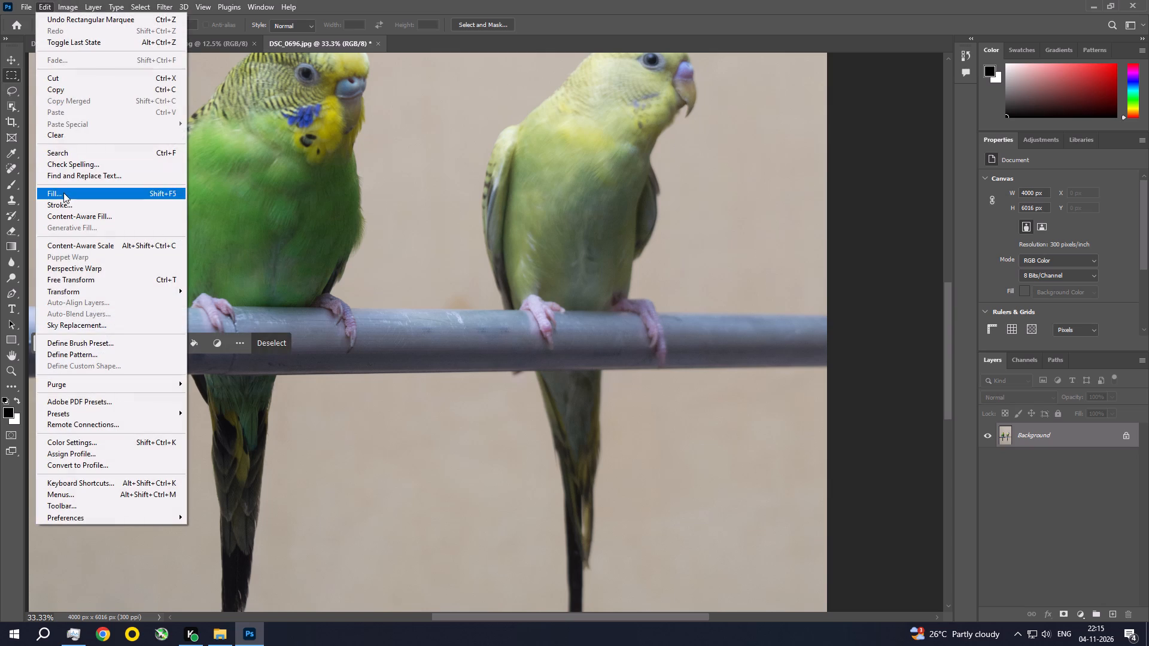
click(63, 193)
click(663, 157)
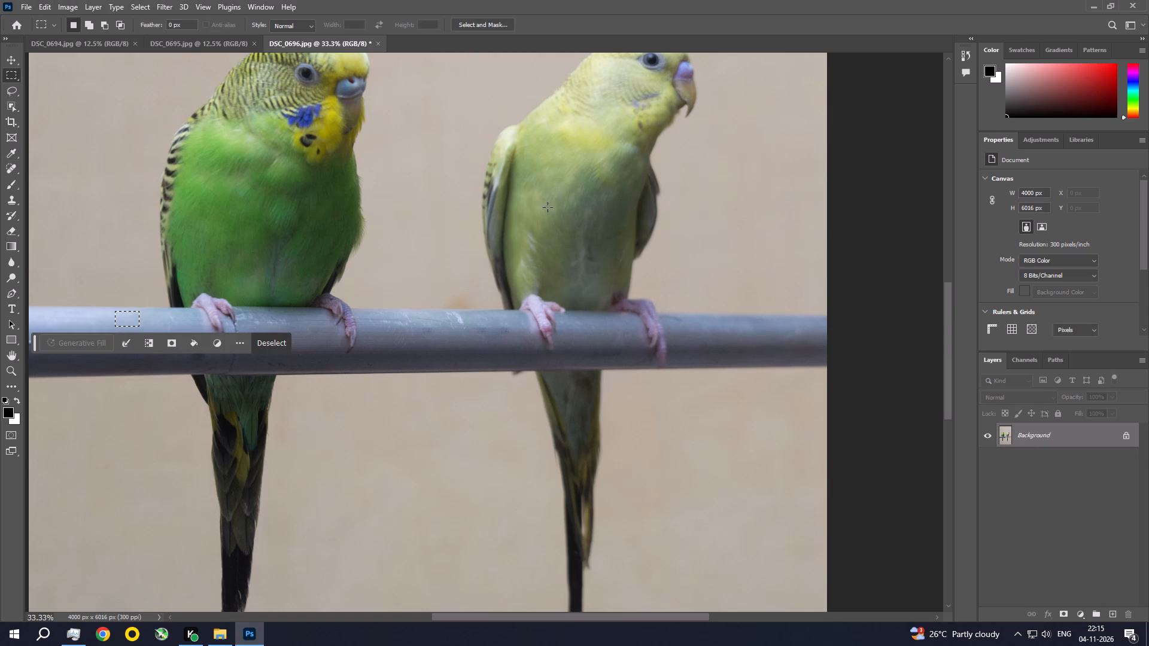
key(ctrl+d)
Fill the small dark smudge on the middle of the perch between the two birds using Content-Aware.
key(ctrl+space)
key(ctrl+space)
key(ctrl+space)
key(ctrl+space)
key(ctrl+space)
key(ctrl+space)
key(ctrl+space)
key(ctrl+space)
key(ctrl+space)
key(ctrl+space)
key(ctrl+space)
key(ctrl+space)
key(ctrl+space)
key(ctrl+space)
key(ctrl+space)
key(ctrl+space)
key(ctrl+space)
key(ctrl+space)
key(ctrl+space)
key(ctrl+space)
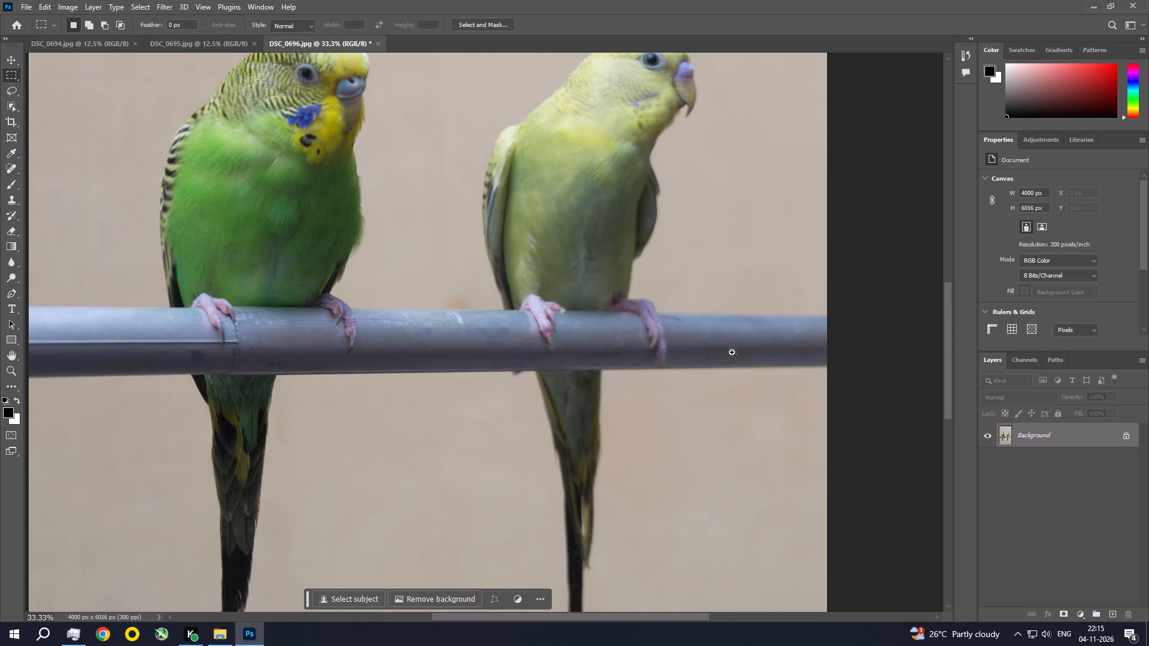
ctrl+click(469, 337)
ctrl+click(469, 337)
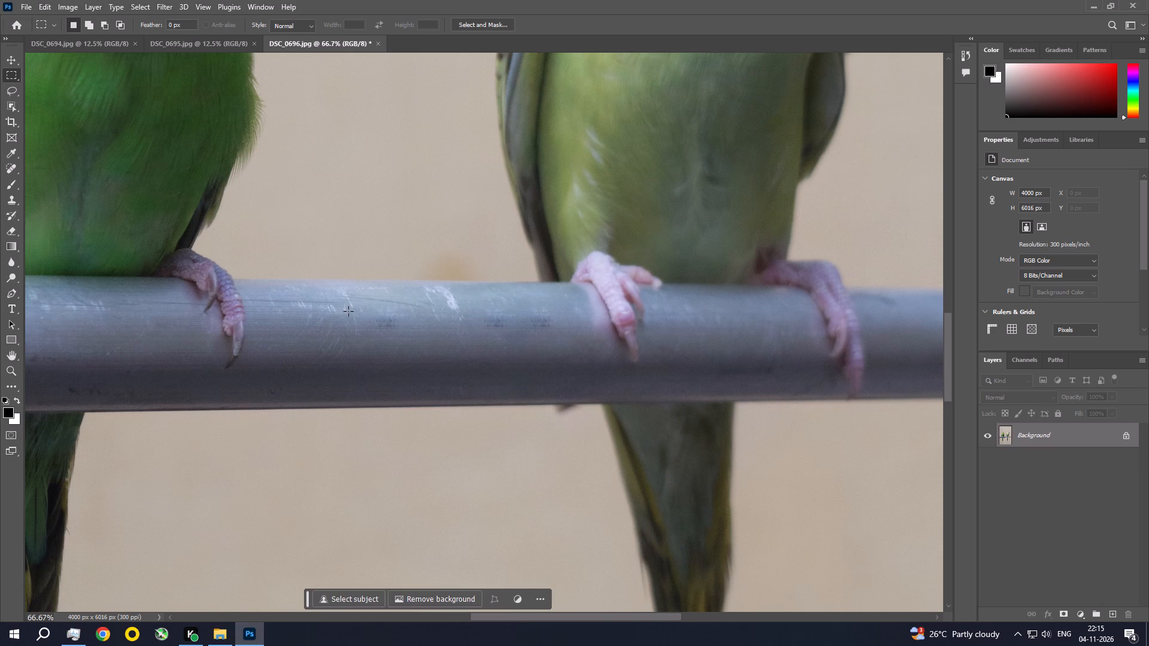
drag(361, 307, 409, 337)
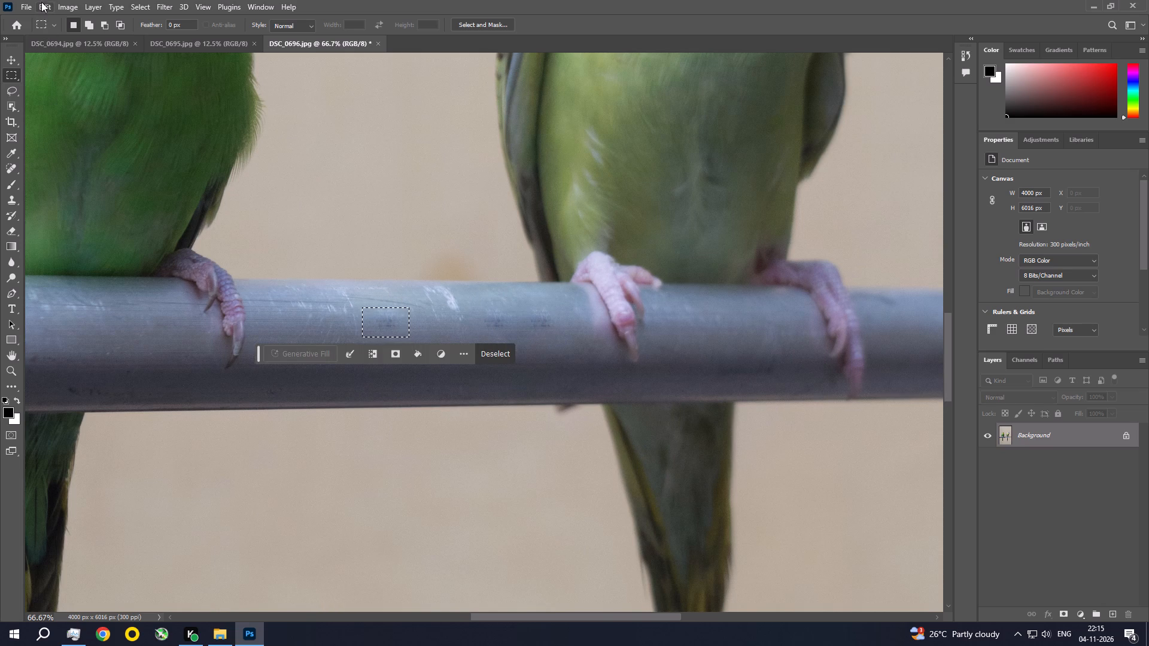
click(41, 2)
click(74, 190)
click(649, 161)
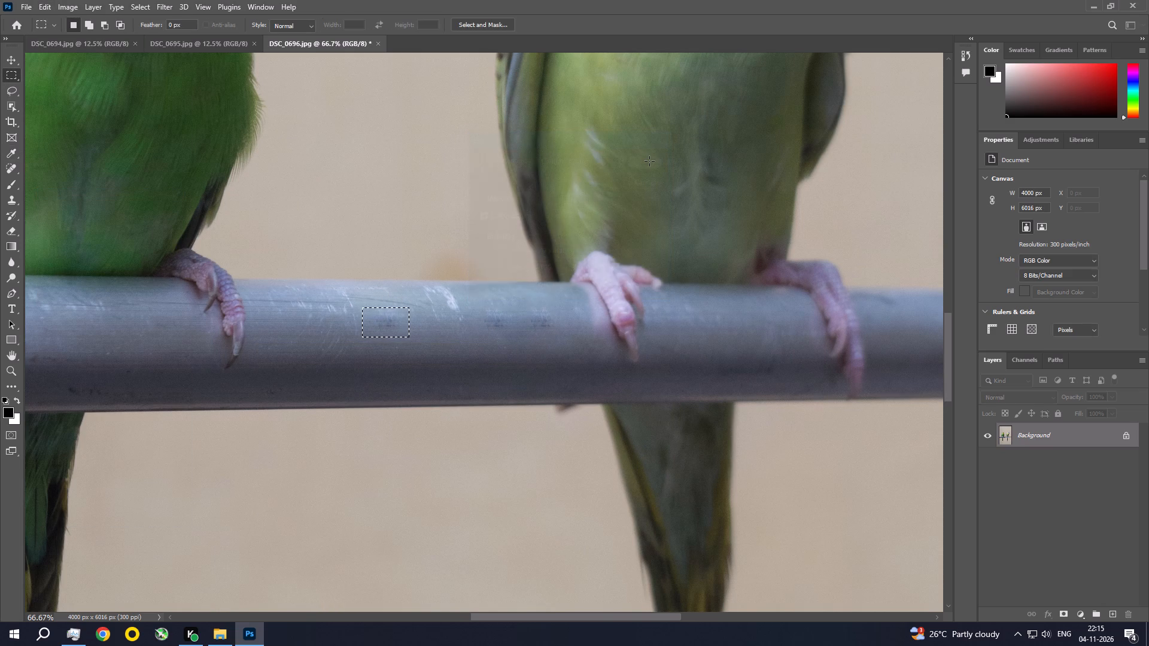
Clear the current selection, remove the two dark smudges on the perch beside the yellow parakeet's foot with a Content-Aware fill, and deselect.
key(ctrl+d)
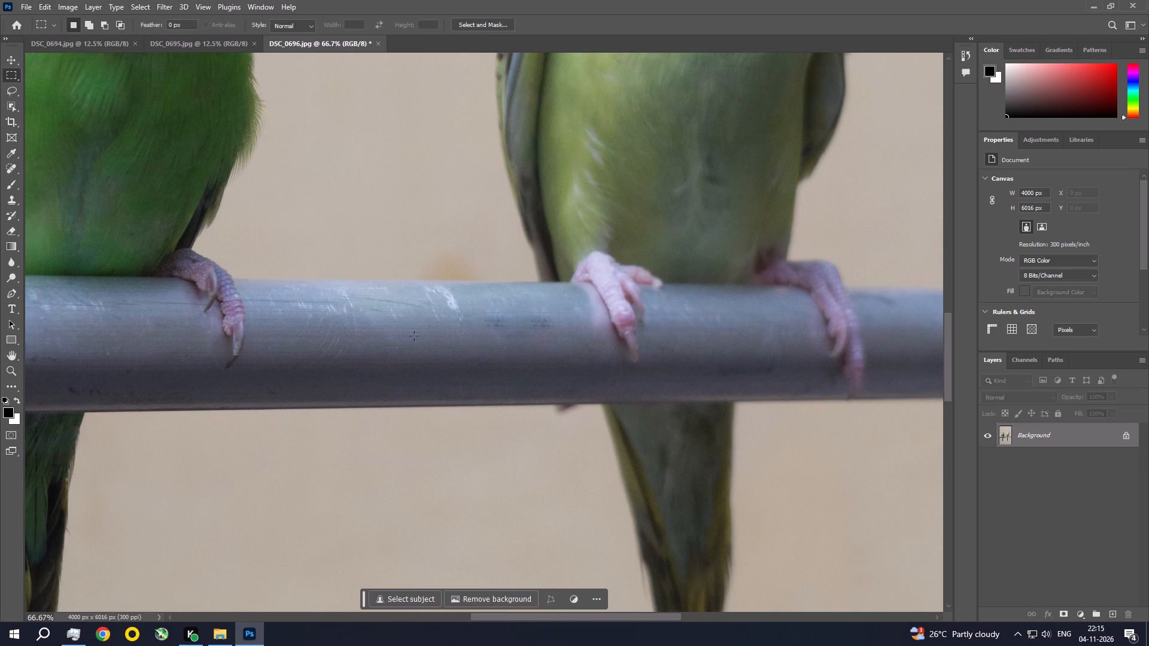
drag(472, 306, 551, 341)
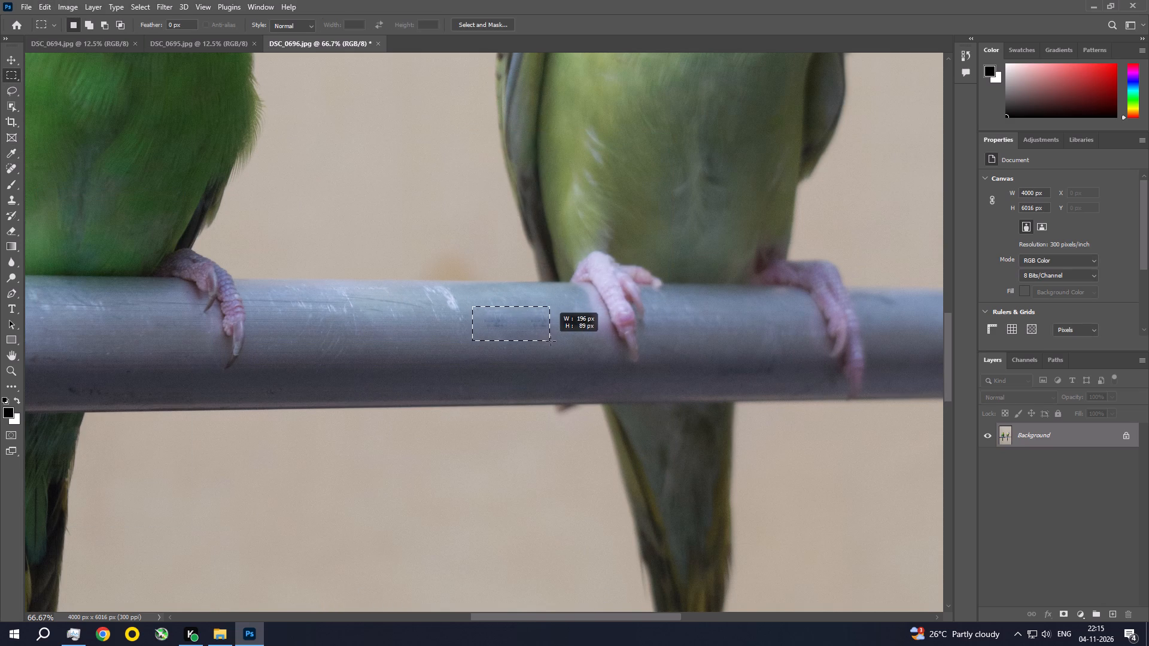
drag(551, 341, 559, 337)
click(38, 0)
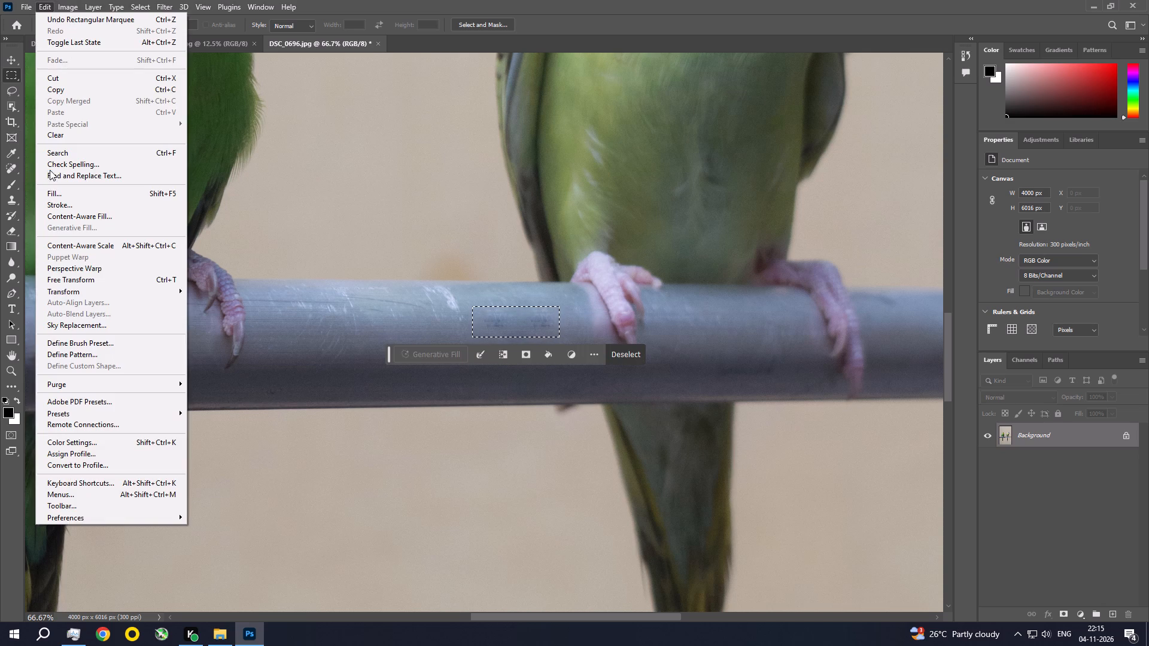
click(54, 199)
click(640, 155)
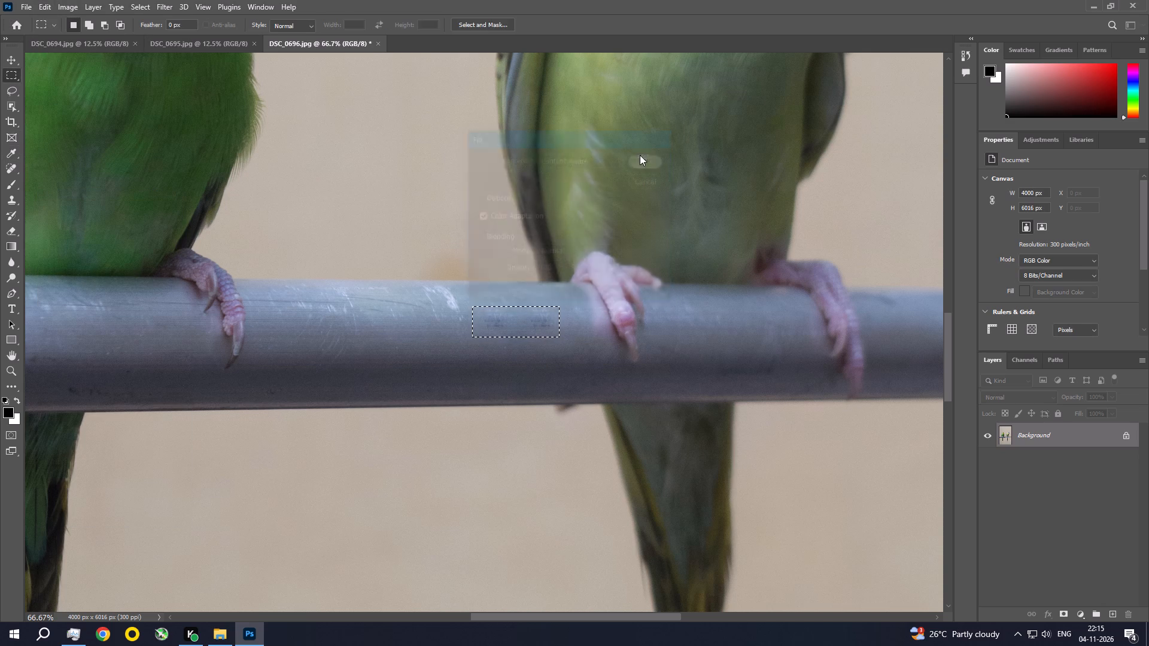
key(ctrl+d)
Examine the wall and the parakeets' heads above the perch for remaining blemishes, ending with the whole photo in view.
key(space)
key(space)
key(space)
key(space)
key(space)
key(space)
key(space)
key(space)
key(space)
key(space)
key(space)
key(space)
key(space)
key(space)
key(space)
key(space)
key(space)
key(space)
key(space)
key(space)
drag(415, 227, 415, 292)
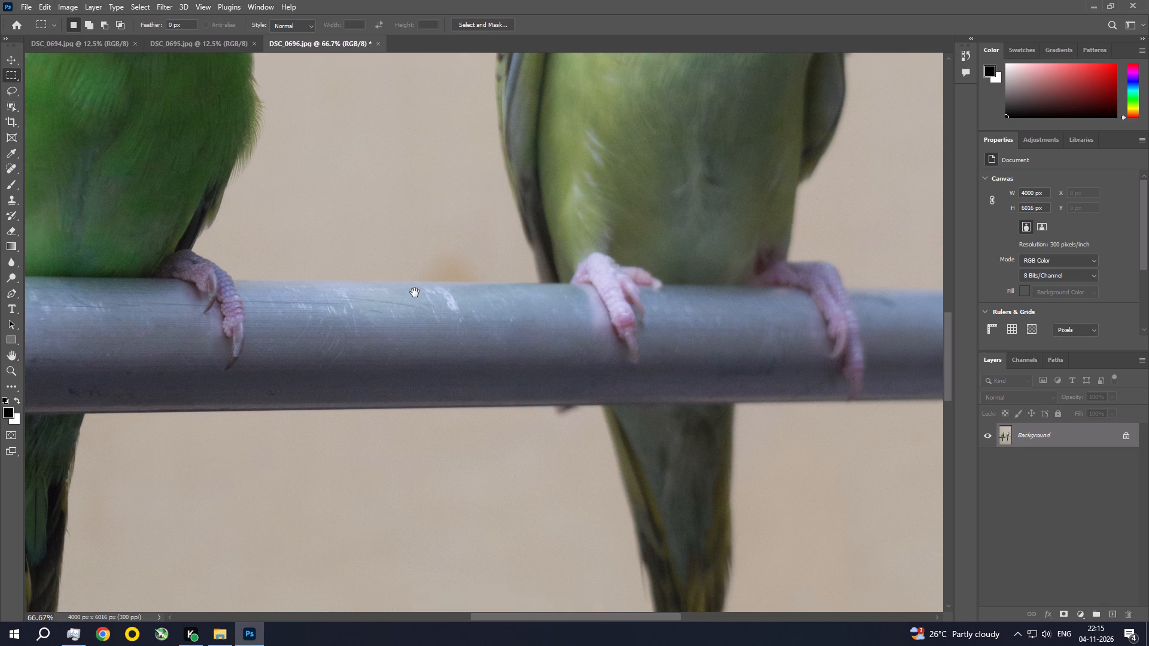
drag(415, 292, 416, 388)
drag(420, 281, 478, 389)
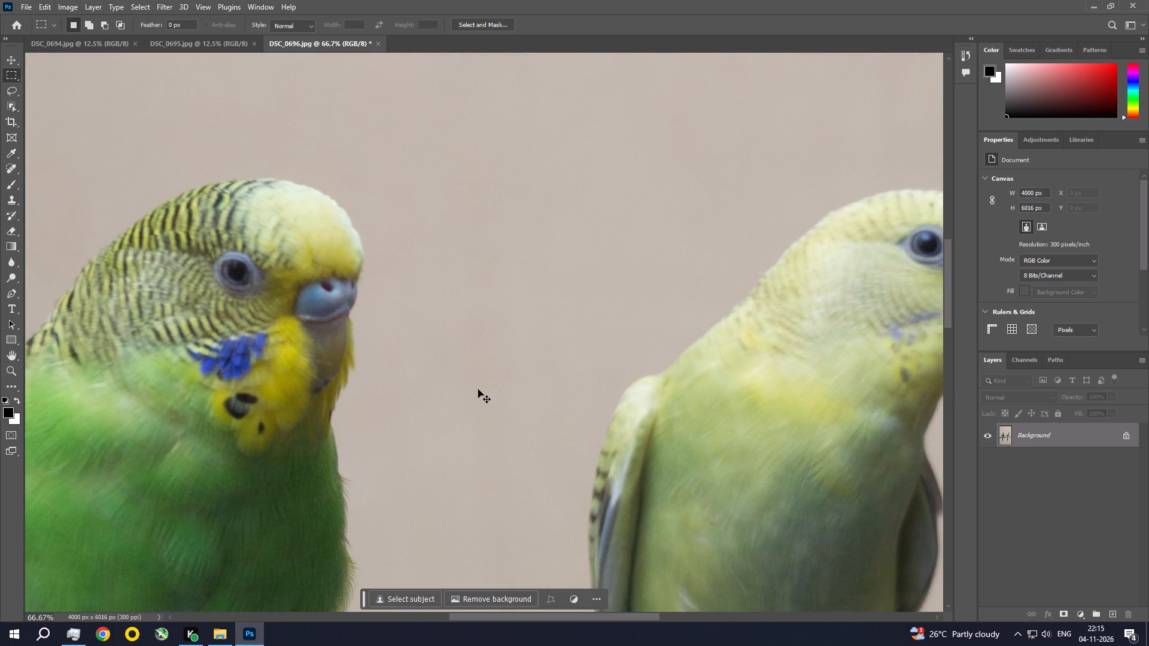
key(ctrl+0)
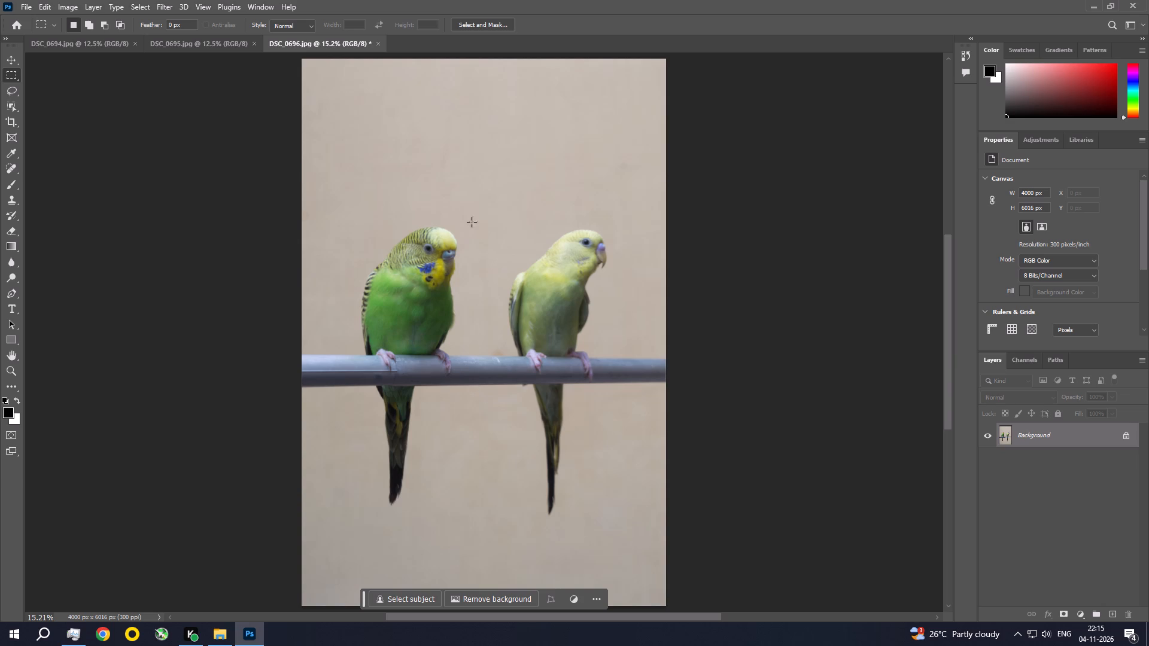
In the Camera Raw Filter, set Exposure to -0.20, Contrast +20, Highlights -19, Shadows +16, Whites -13 and Blacks +13.
click(174, 0)
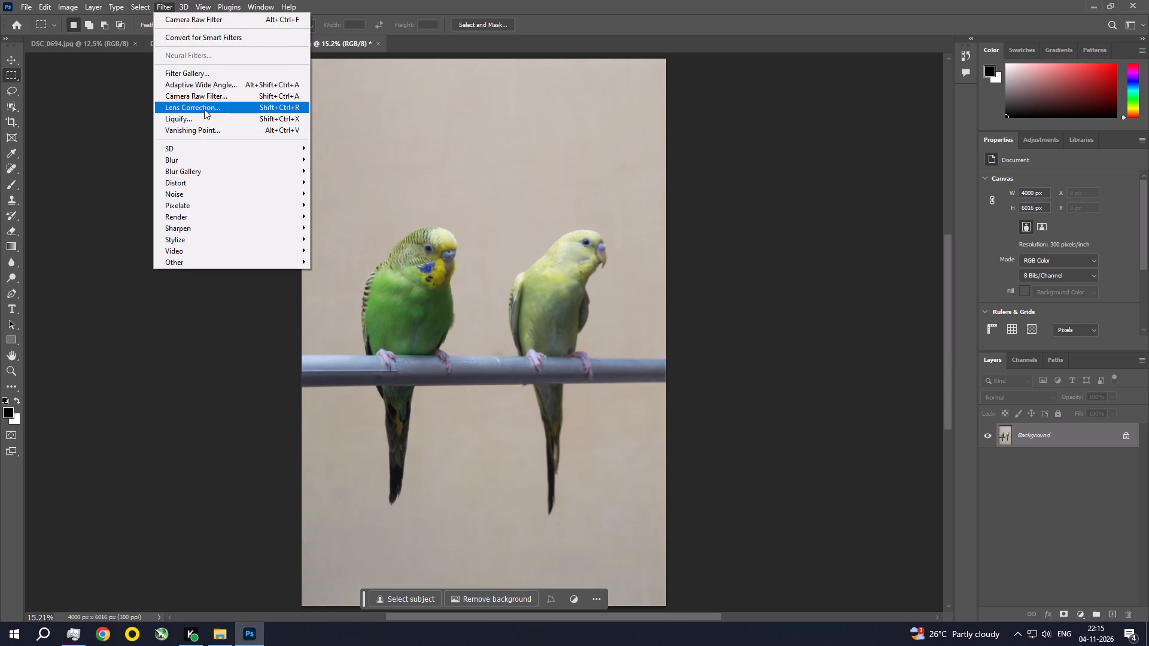
click(210, 99)
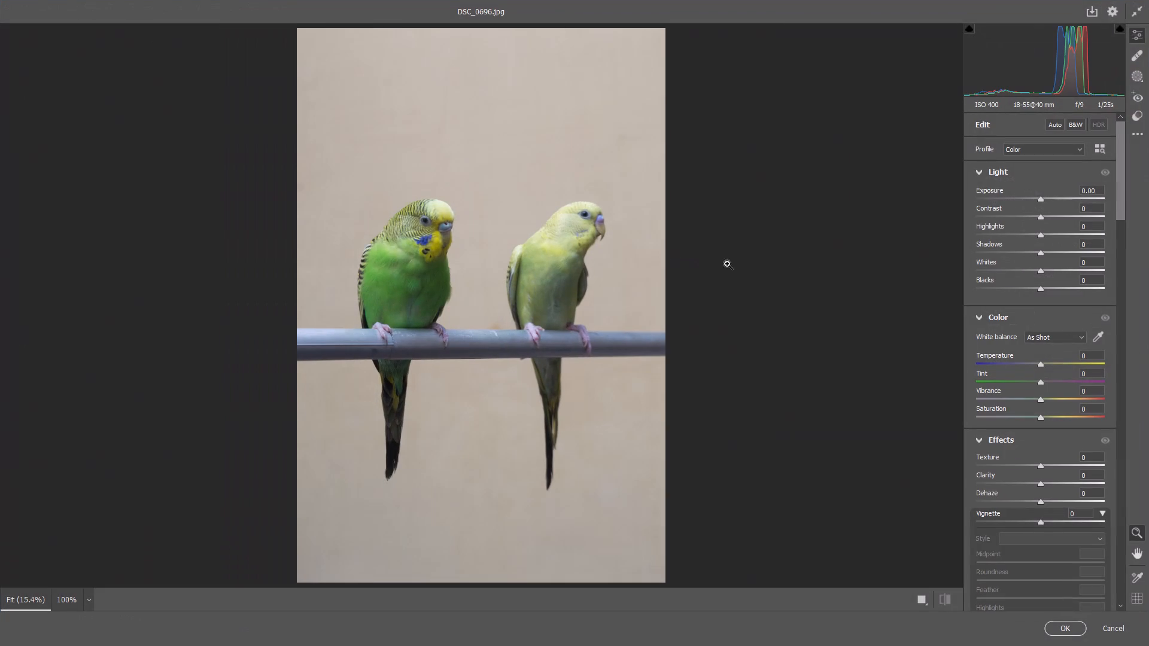
click(1042, 199)
drag(1042, 218, 1055, 219)
drag(1038, 235, 1026, 235)
drag(1044, 254, 1048, 254)
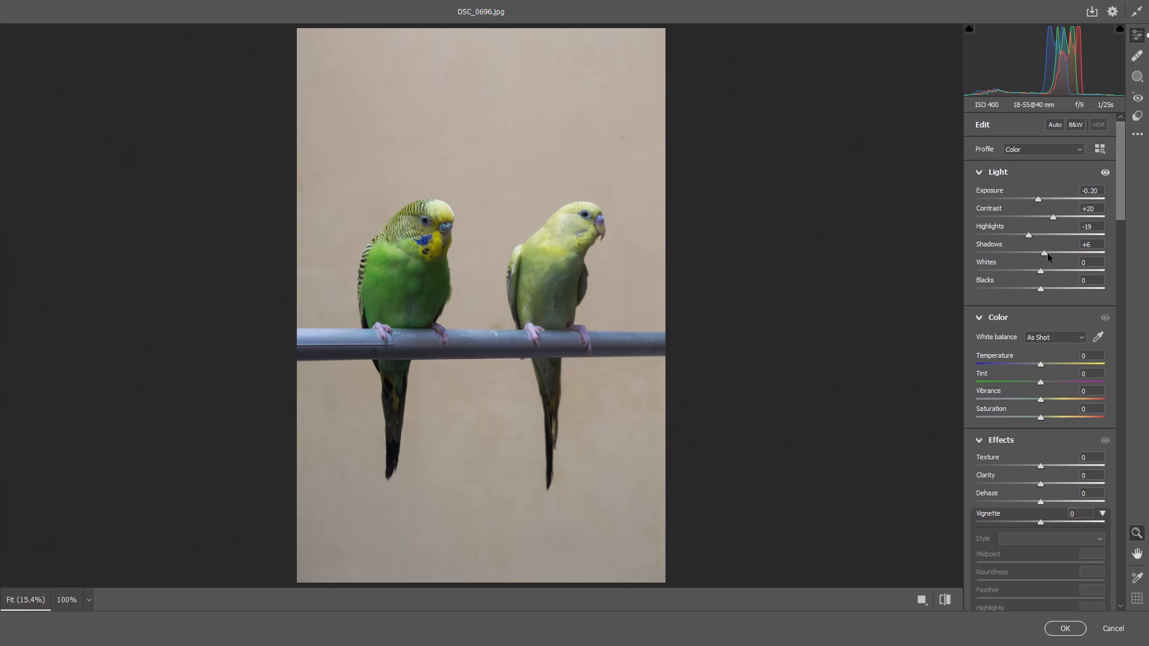
drag(1048, 254, 1054, 257)
drag(1039, 271, 1031, 271)
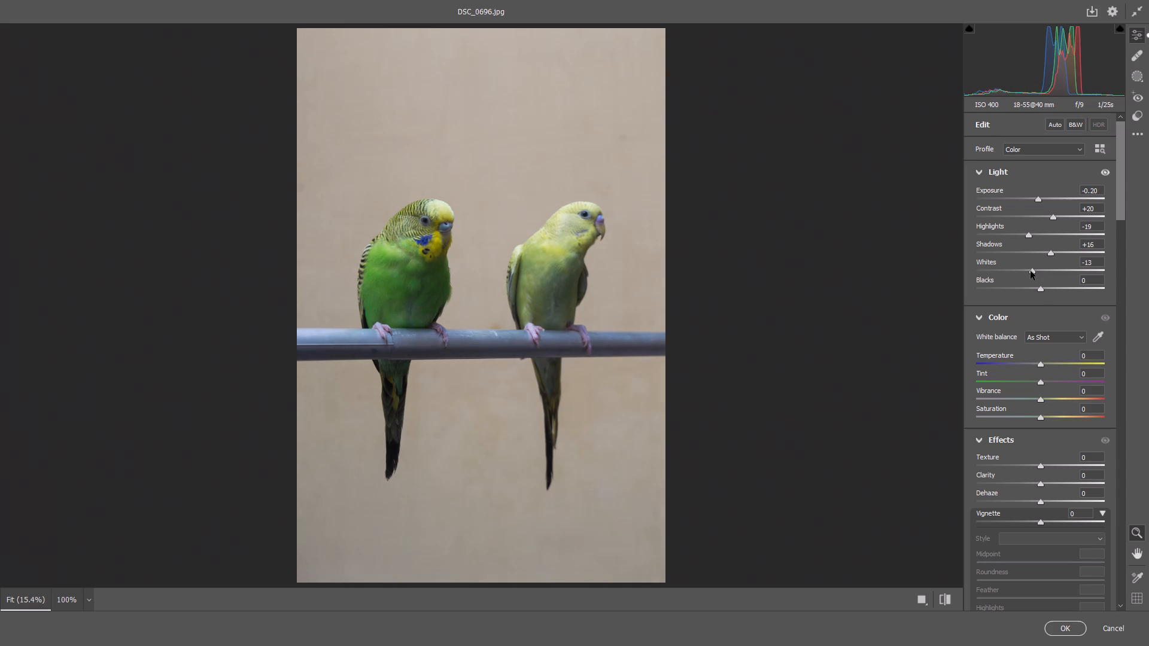
drag(1039, 290, 1031, 288)
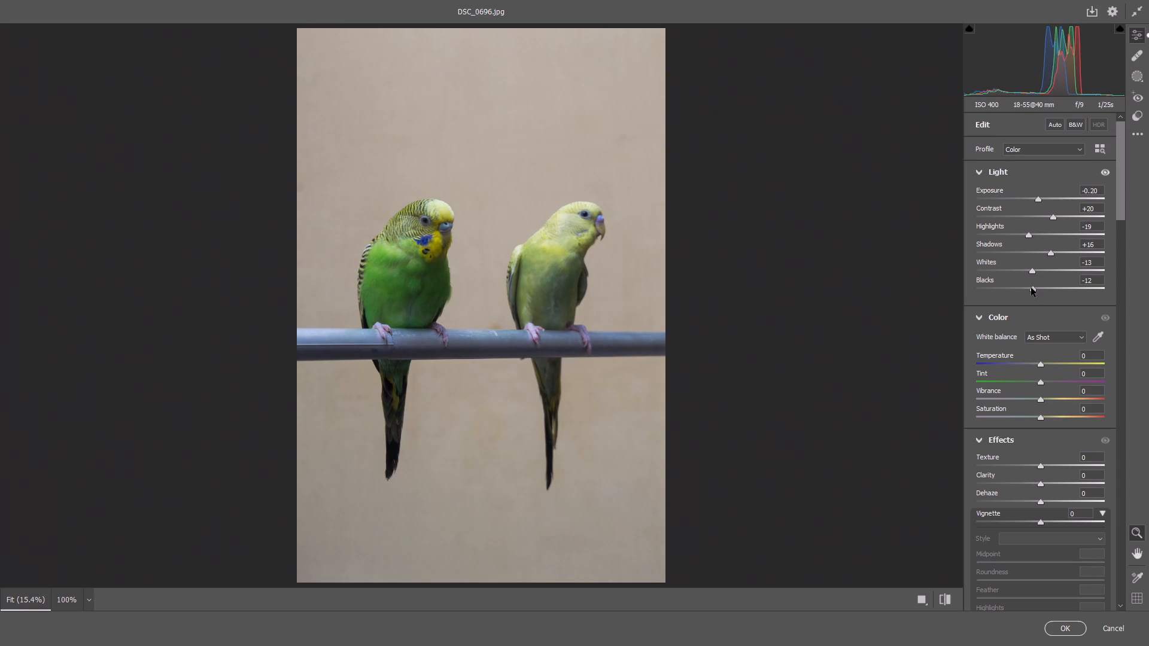
drag(1031, 288, 1047, 293)
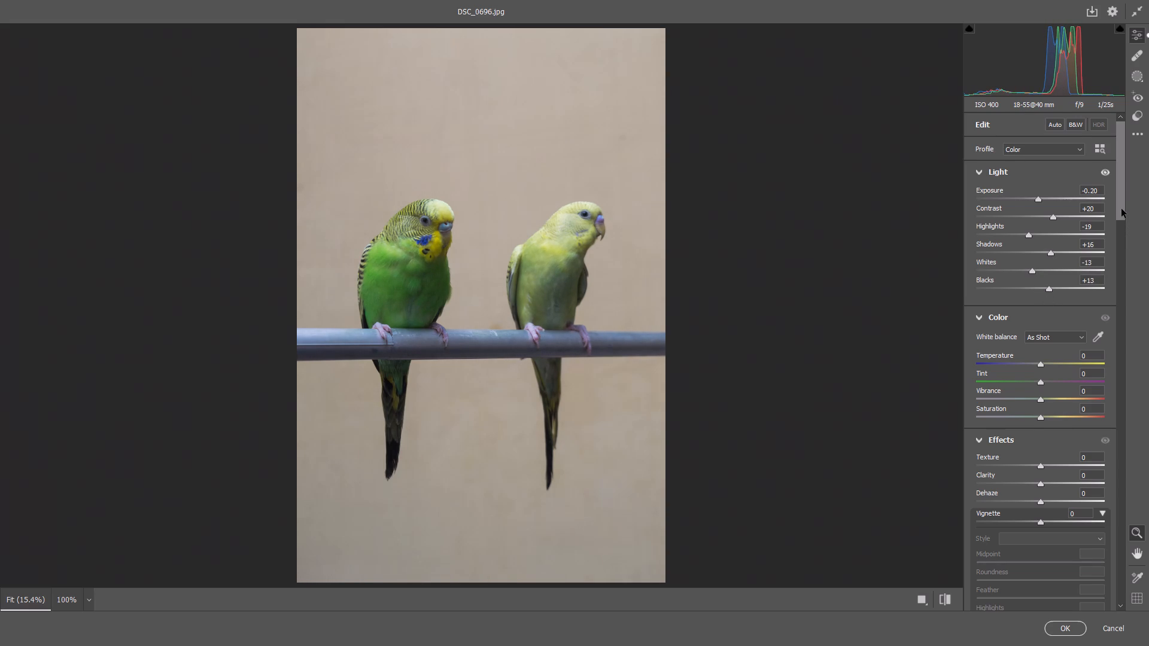
Set the Texture effect to +10 and the Clarity effect to +10.
drag(1121, 209, 1121, 227)
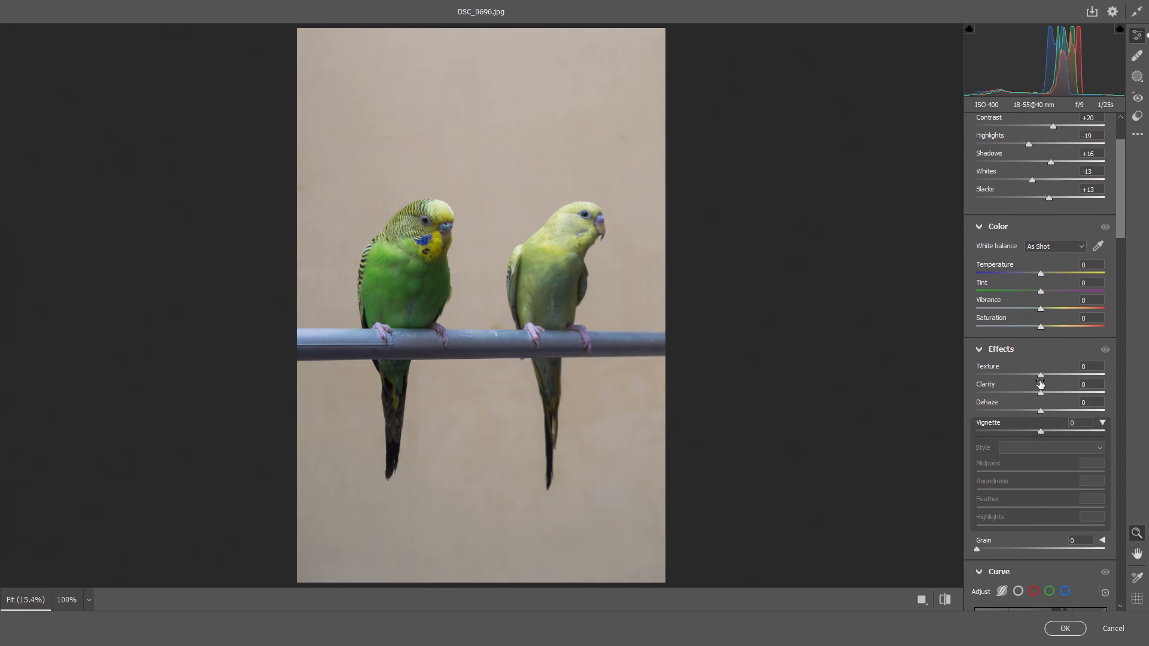
drag(1042, 375, 1047, 375)
drag(1047, 375, 1048, 377)
drag(1040, 395, 1045, 395)
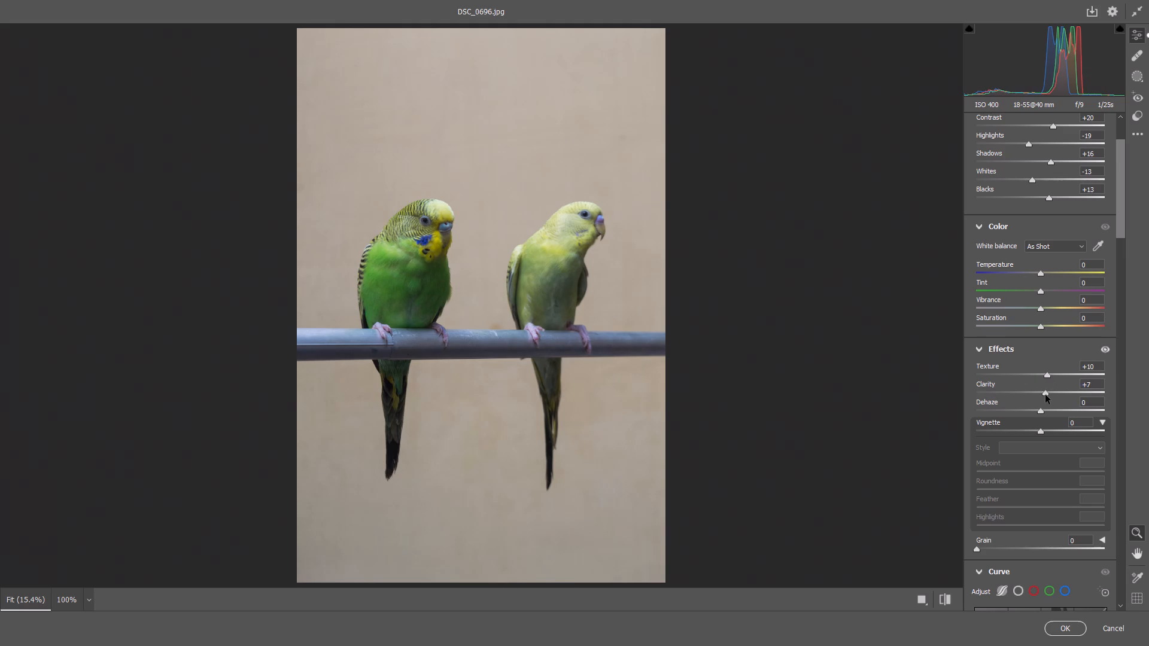
drag(1045, 395, 1047, 395)
Adjust the parametric tone curve, setting Lights to +6 and Highlights to -13.
drag(1118, 217, 1117, 294)
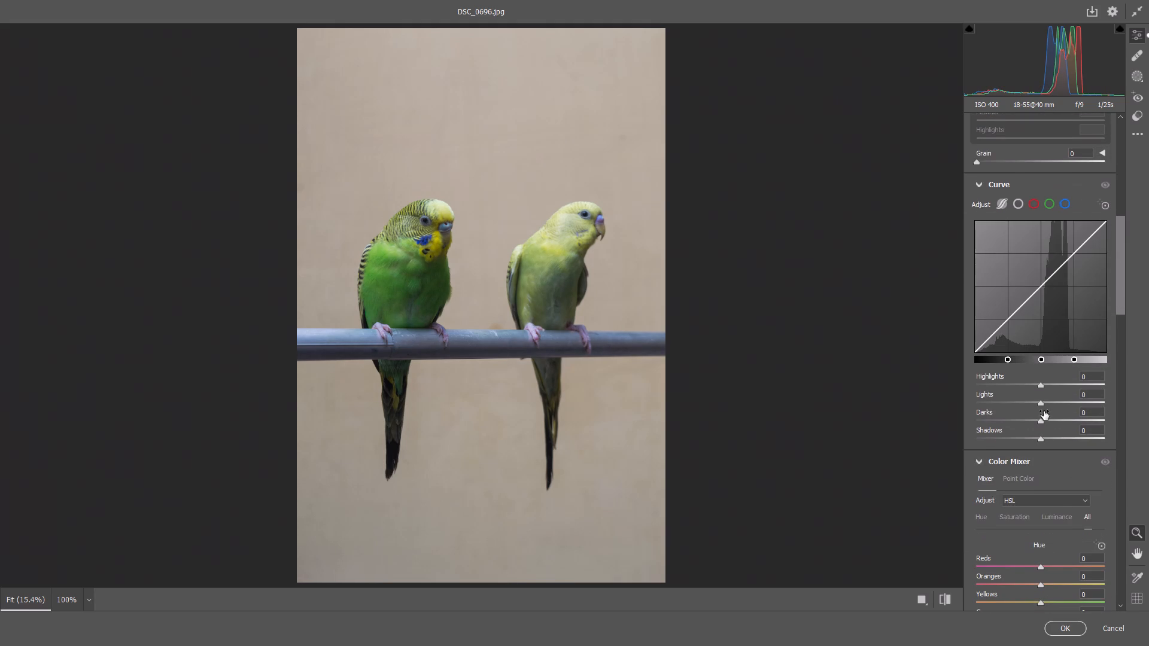
click(1039, 389)
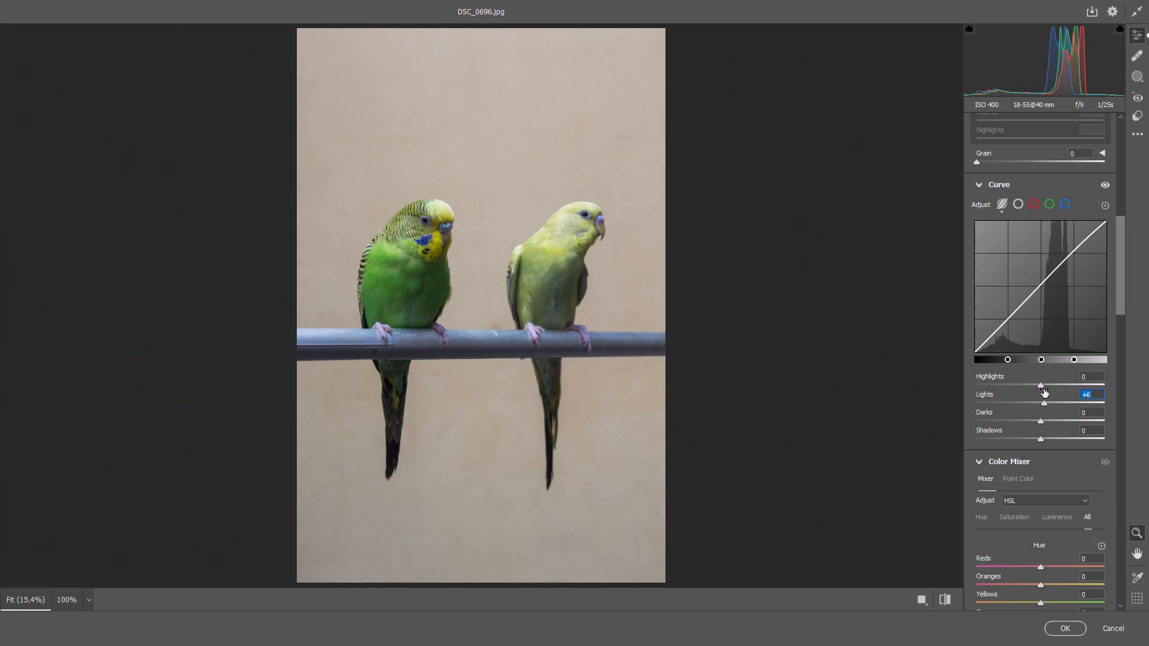
drag(1039, 383, 1031, 382)
Raise the Color Mixer saturation of Greens to +12 and of Yellows to +12.
drag(1124, 275, 1124, 305)
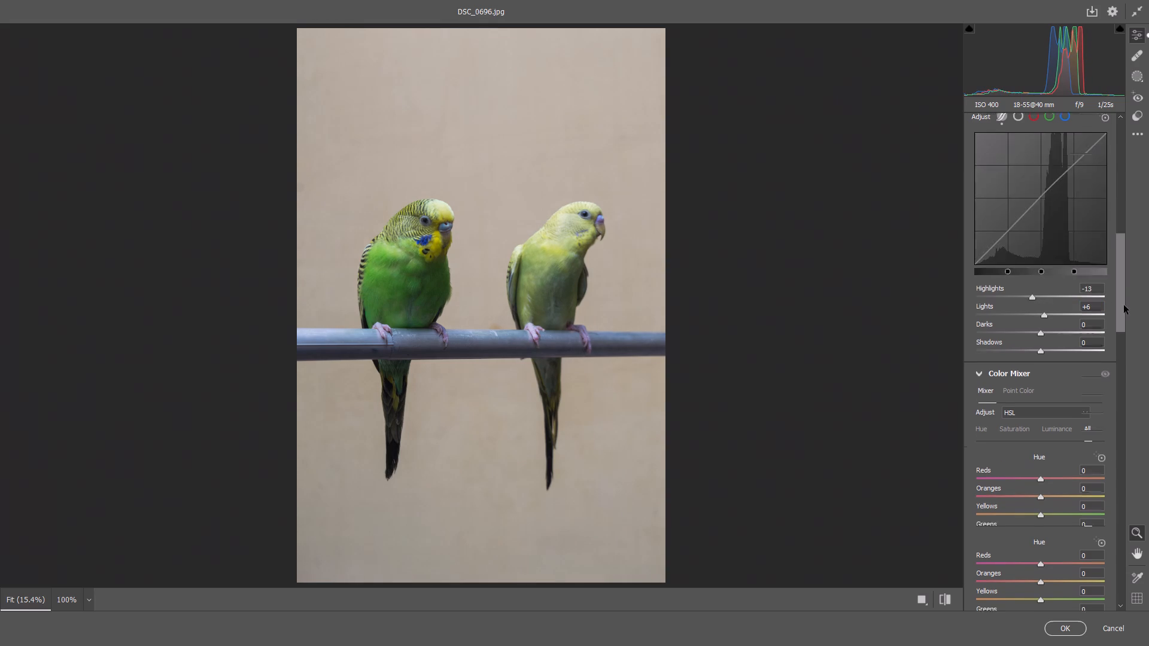
drag(1124, 305, 1119, 415)
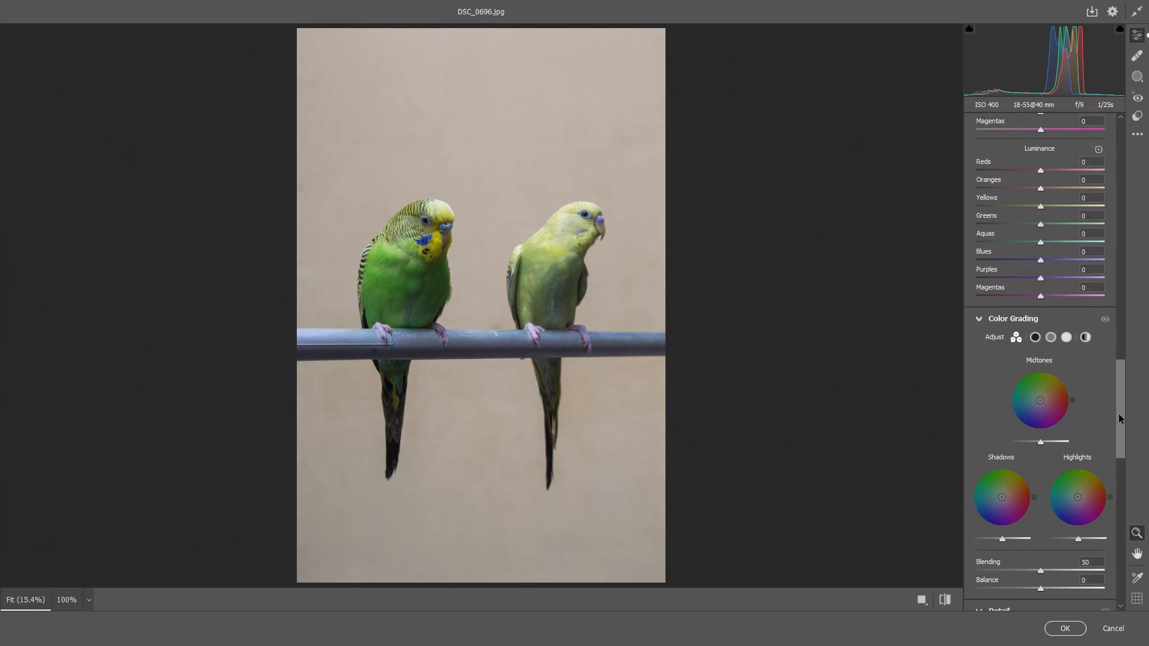
drag(1119, 415, 1118, 378)
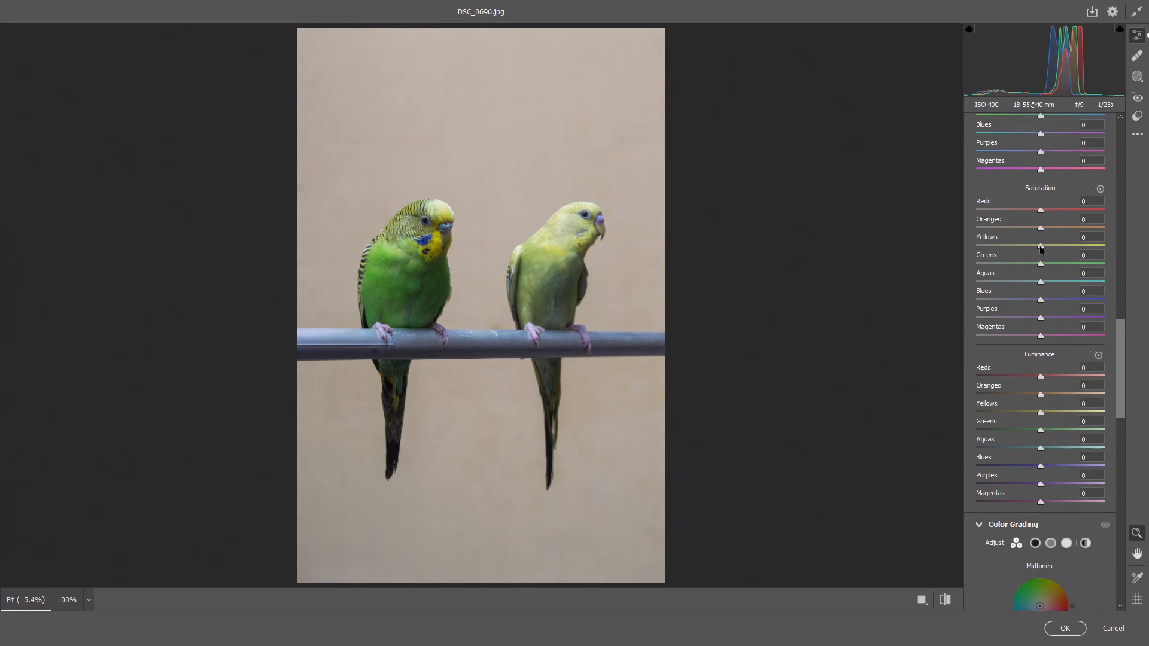
drag(1041, 264, 1041, 263)
drag(1041, 263, 1048, 267)
drag(1043, 246, 1051, 249)
Raise the Color Mixer luminance of Yellows to +11 and of Oranges to +8.
drag(1122, 337, 1124, 358)
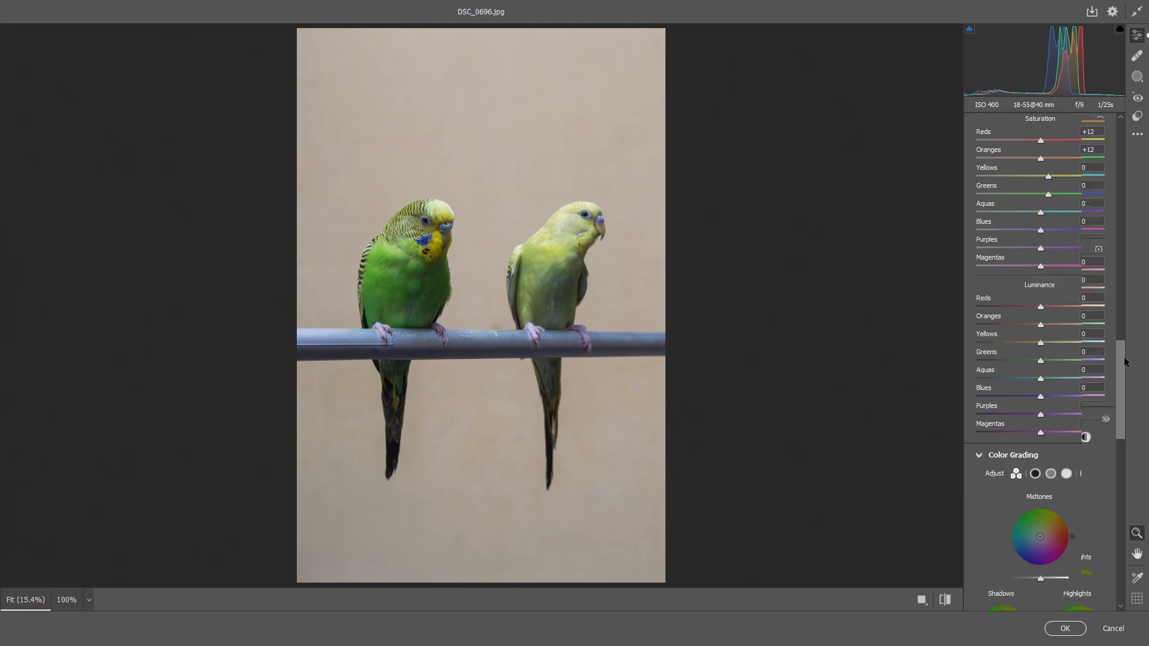
drag(1124, 358, 1126, 359)
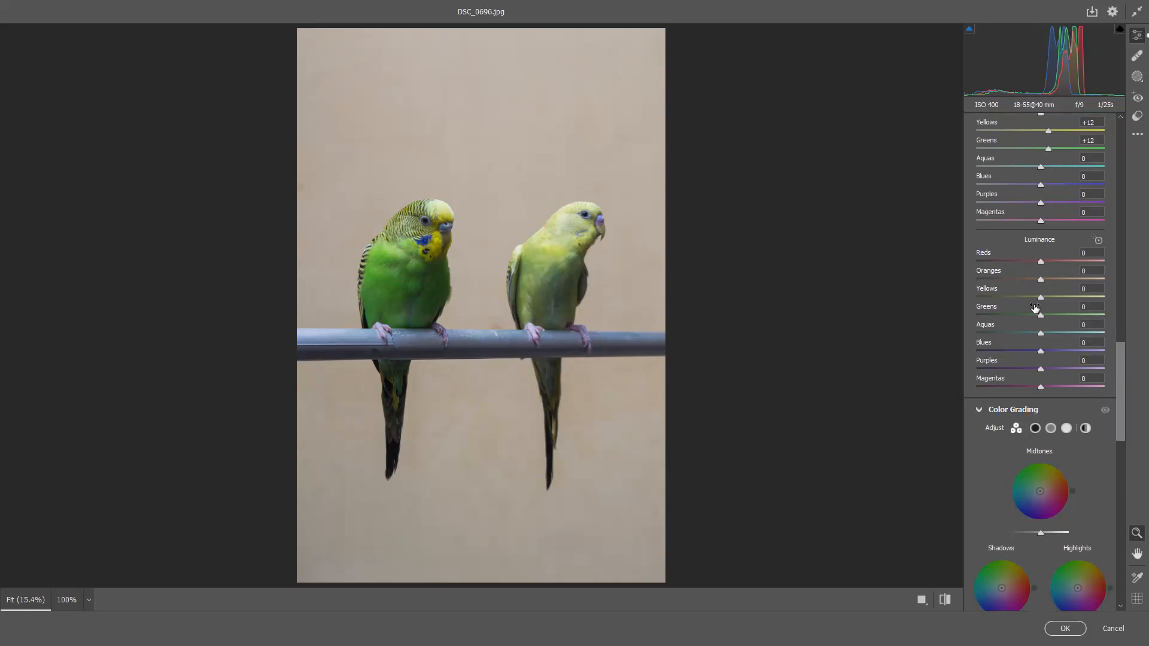
drag(1039, 294, 1042, 295)
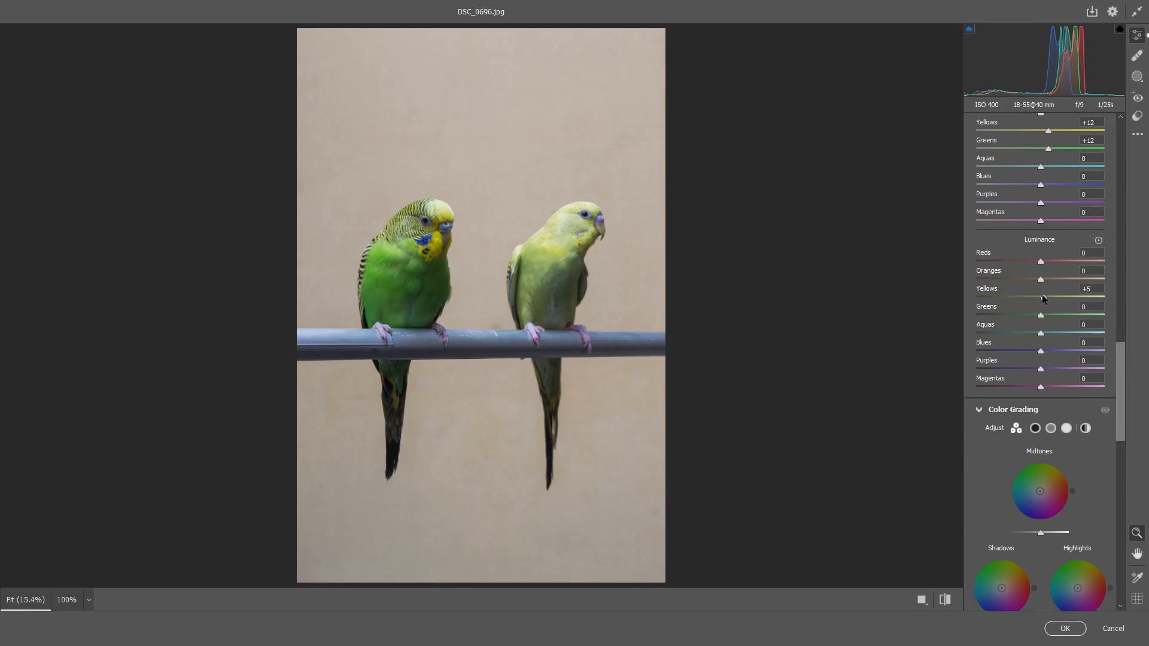
drag(1042, 295, 1046, 298)
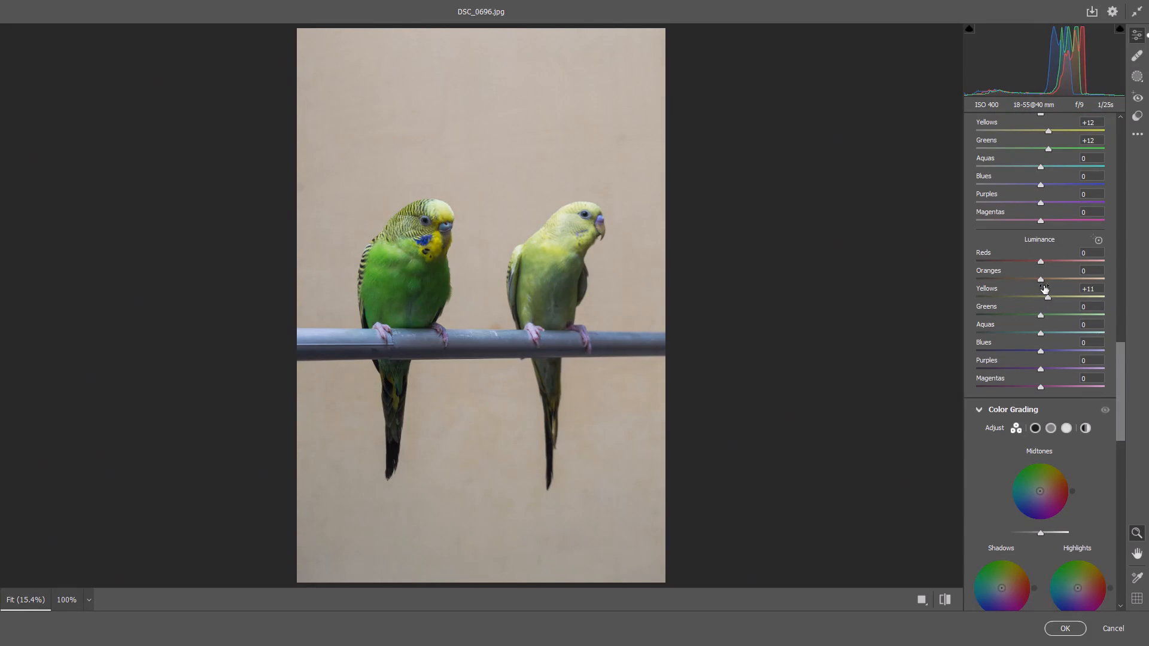
drag(1042, 281, 1048, 284)
Set the detail adjustments to Sharpening 11, Noise Reduction 9 and Color Noise Reduction 9.
drag(1118, 359, 1130, 456)
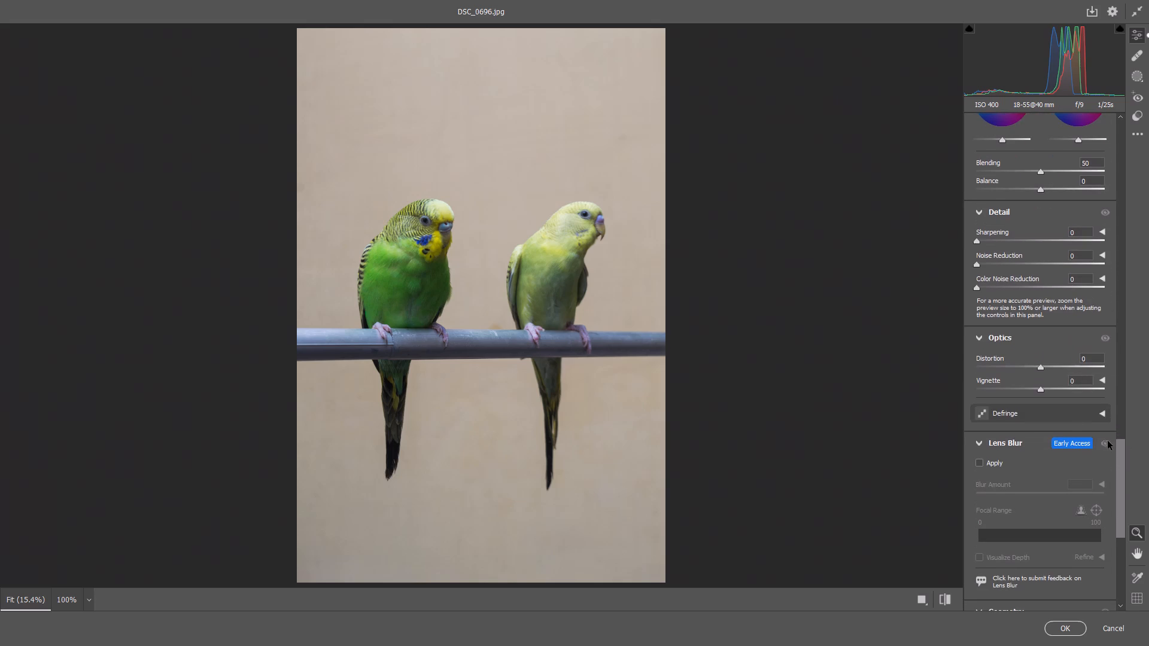
click(986, 239)
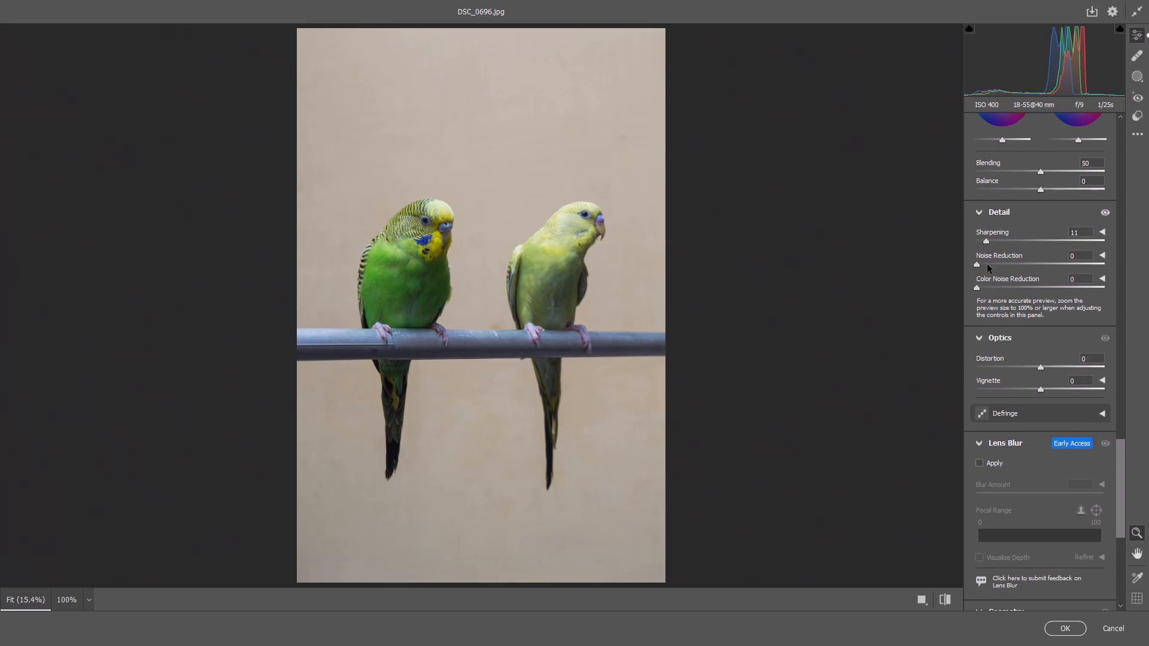
click(987, 264)
click(988, 288)
Look over the remaining adjustment settings and apply the Camera Raw Filter to DSC_0696.
drag(1120, 468, 1132, 543)
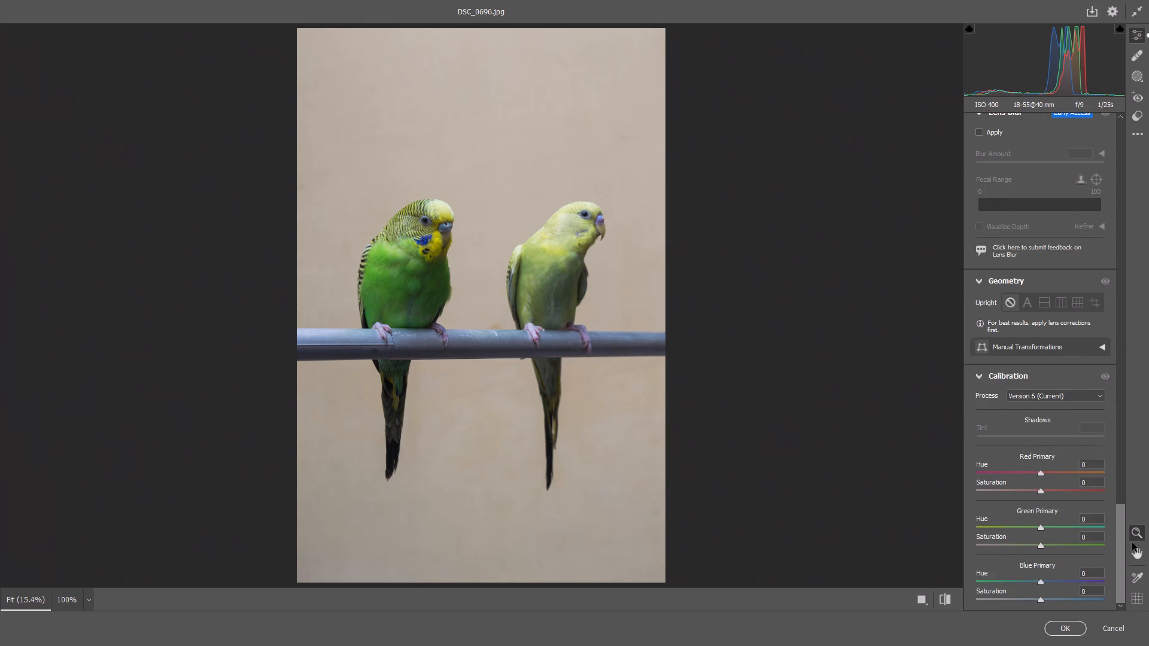
drag(1132, 543, 1127, 150)
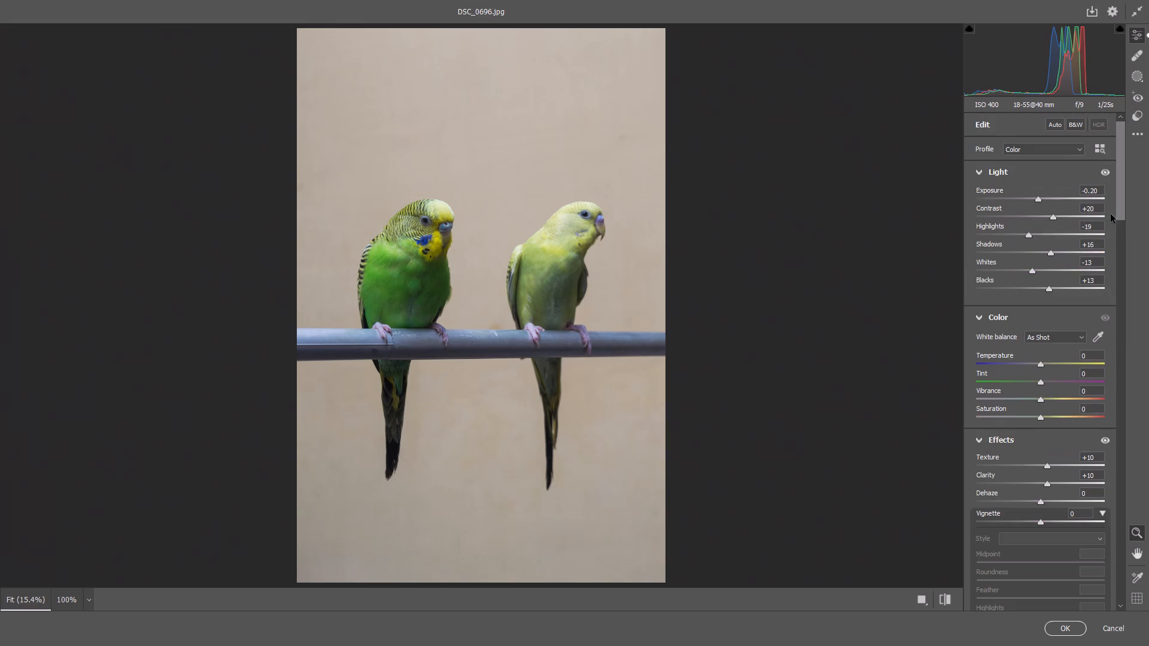
click(1054, 626)
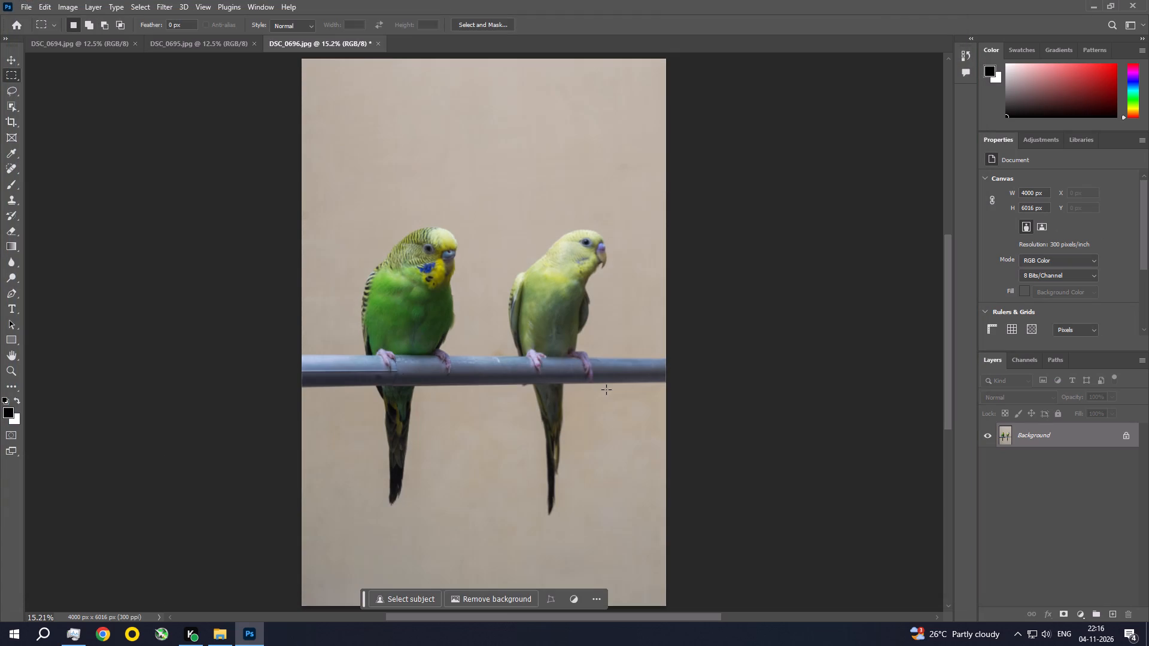
Examine both birds and the background of DSC_0696 up close for remaining flaws.
key(ctrl+space)
key(ctrl+space)
key(ctrl+space)
key(ctrl+space)
key(ctrl+space)
key(ctrl+space)
key(ctrl+space)
key(ctrl+space)
key(ctrl+space)
key(ctrl+space)
key(ctrl+space)
key(ctrl+space)
key(ctrl+space)
key(ctrl+space)
key(ctrl+space)
key(ctrl+space)
key(ctrl+space)
key(ctrl+space)
key(ctrl+space)
key(ctrl+space)
ctrl+double_click(455, 253)
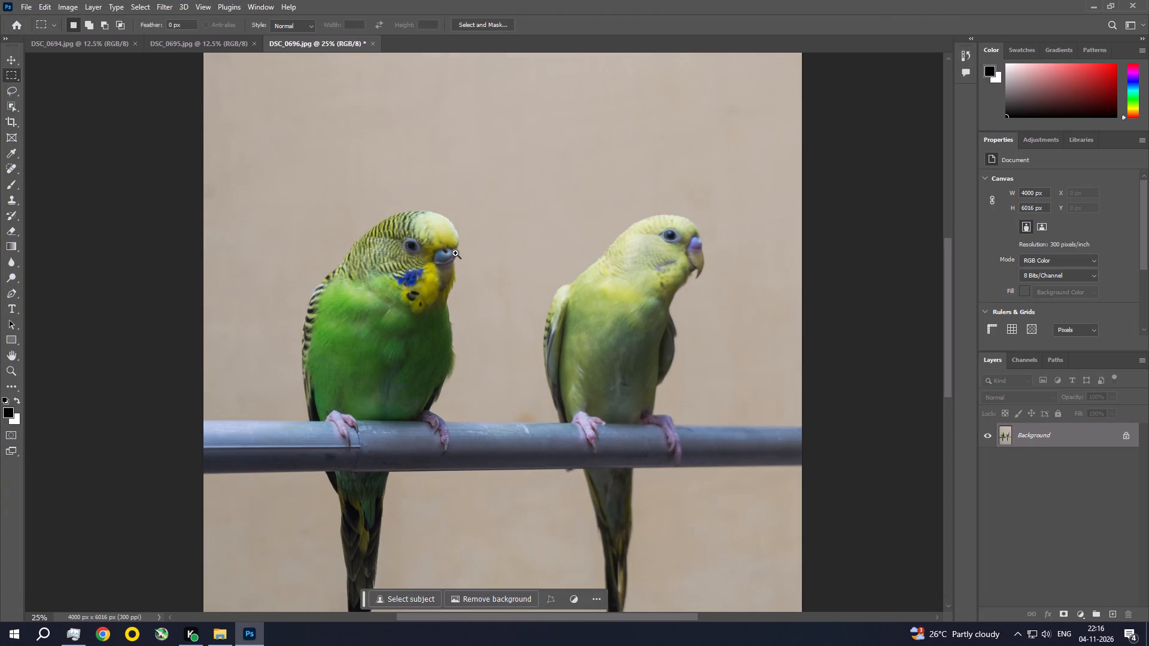
key(ctrl+0)
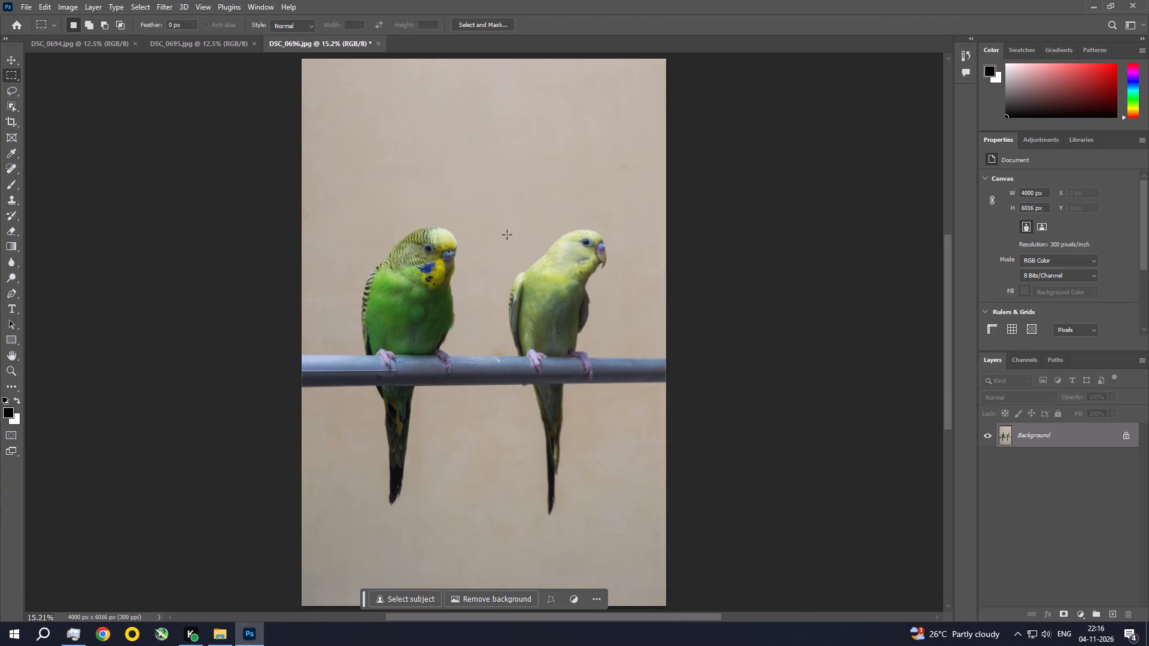
key(ctrl+space)
key(ctrl+space)
key(ctrl+space)
key(ctrl+space)
key(ctrl+space)
key(ctrl+space)
key(ctrl+space)
key(ctrl+space)
key(ctrl+space)
key(ctrl+space)
key(ctrl+space)
key(ctrl+space)
key(ctrl+space)
key(ctrl+space)
key(ctrl+space)
key(ctrl+space)
ctrl+double_click(608, 168)
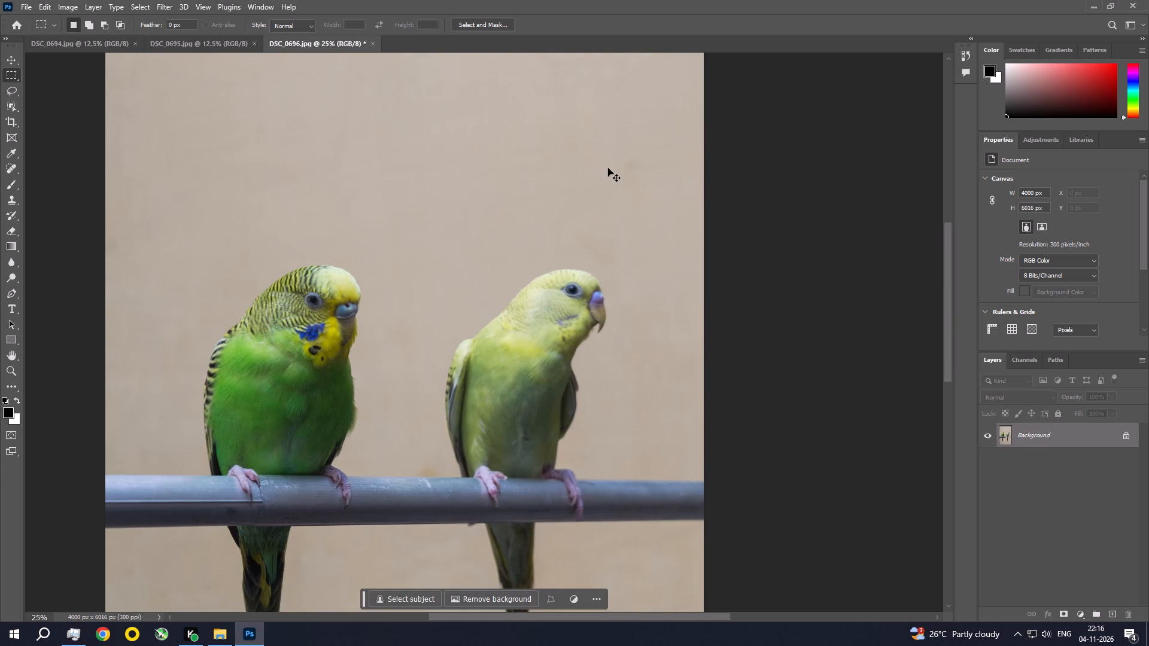
key(ctrl+0)
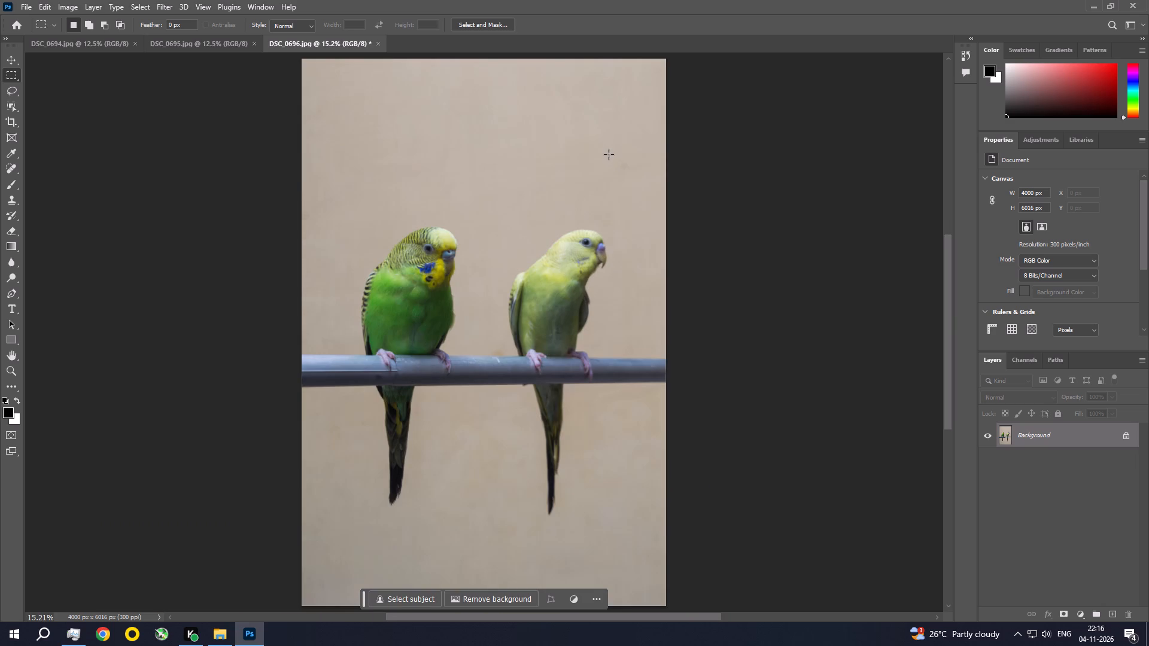
Content-aware fill a small rectangular patch of DSC_0696's background above and beyond the yellow bird's head, and deselect.
drag(609, 153, 657, 185)
click(43, 3)
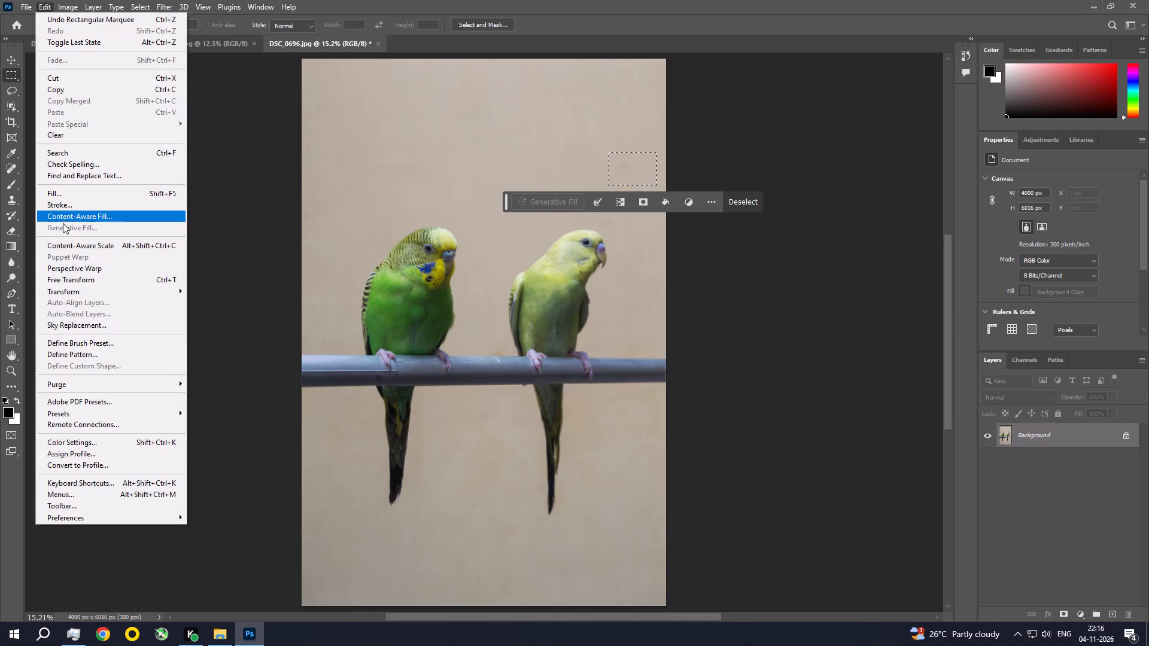
click(75, 190)
click(642, 157)
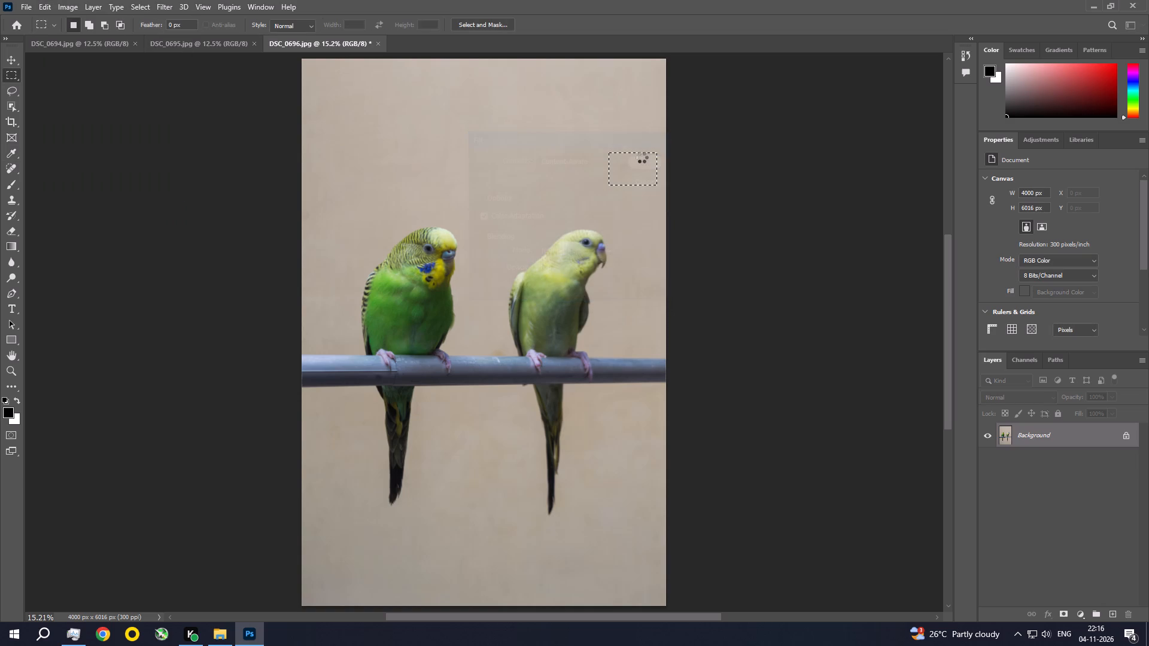
key(ctrl+d)
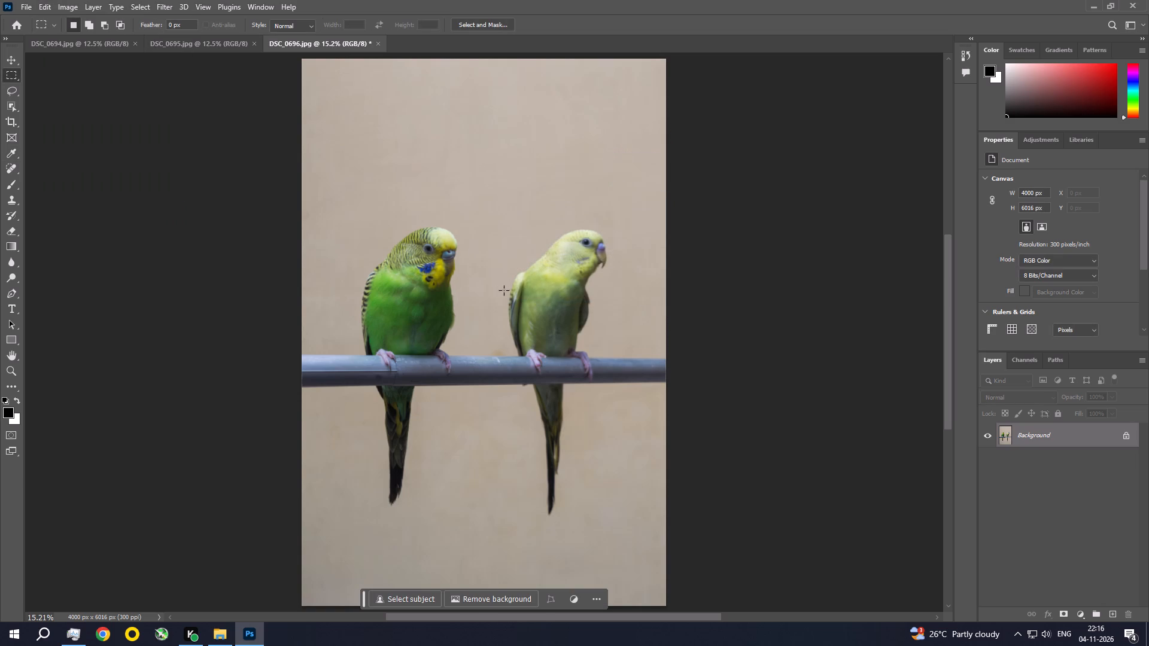
Content-aware fill a small rectangular patch of the background between the two birds' tails, and deselect.
drag(504, 449, 531, 476)
click(47, 0)
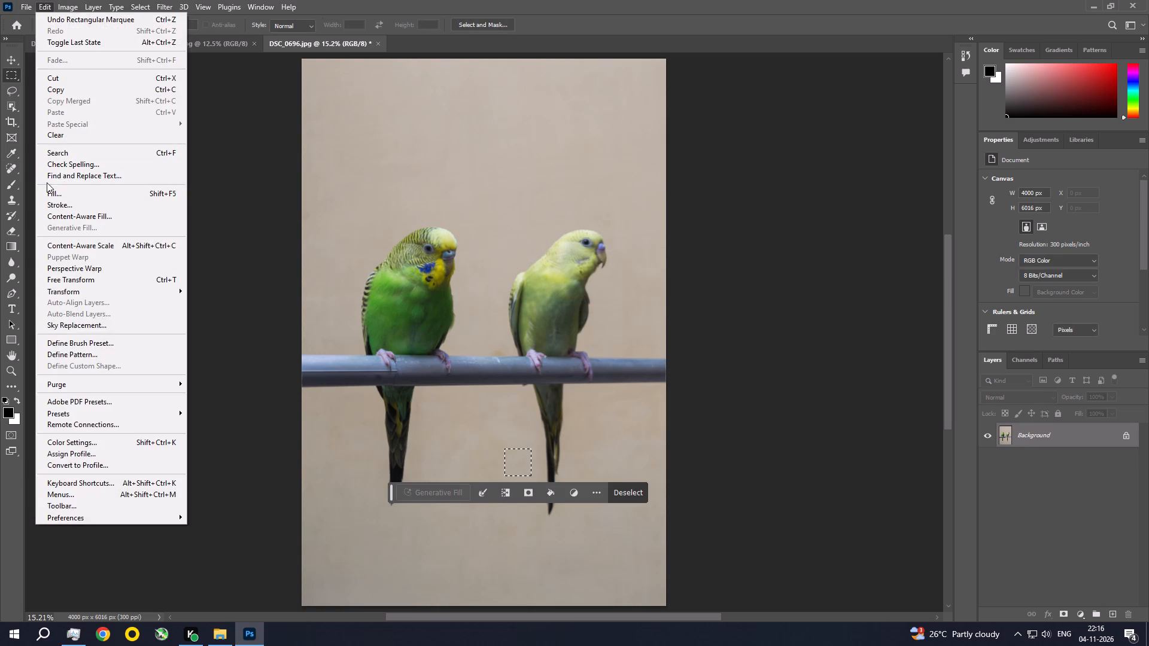
click(47, 188)
click(643, 160)
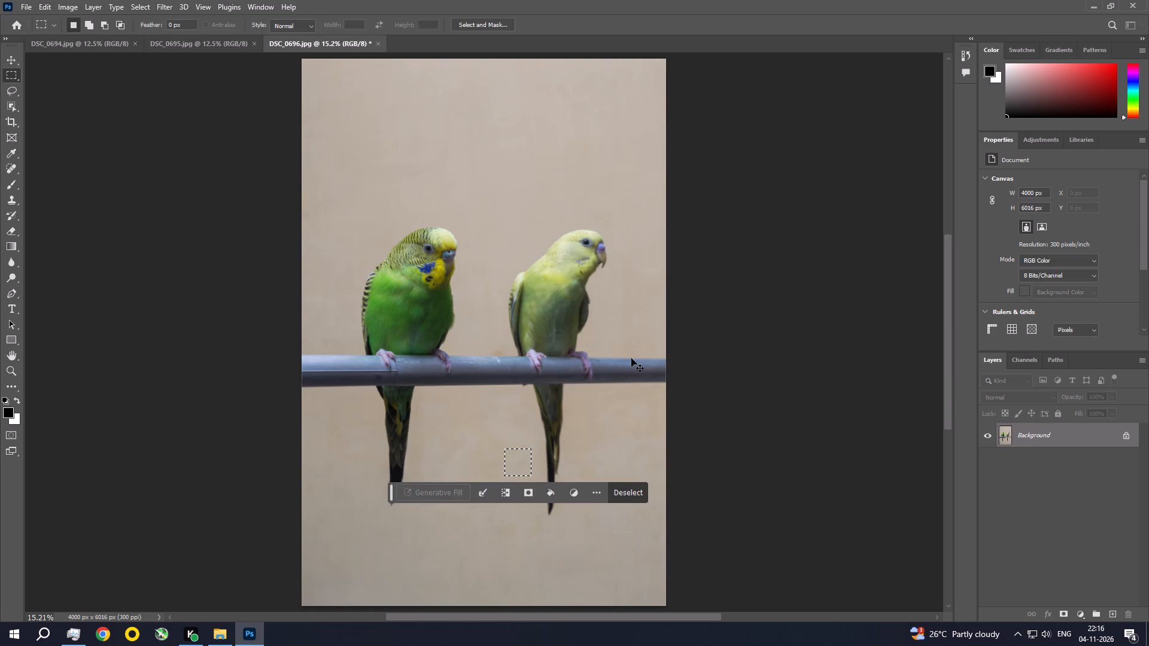
key(ctrl+d)
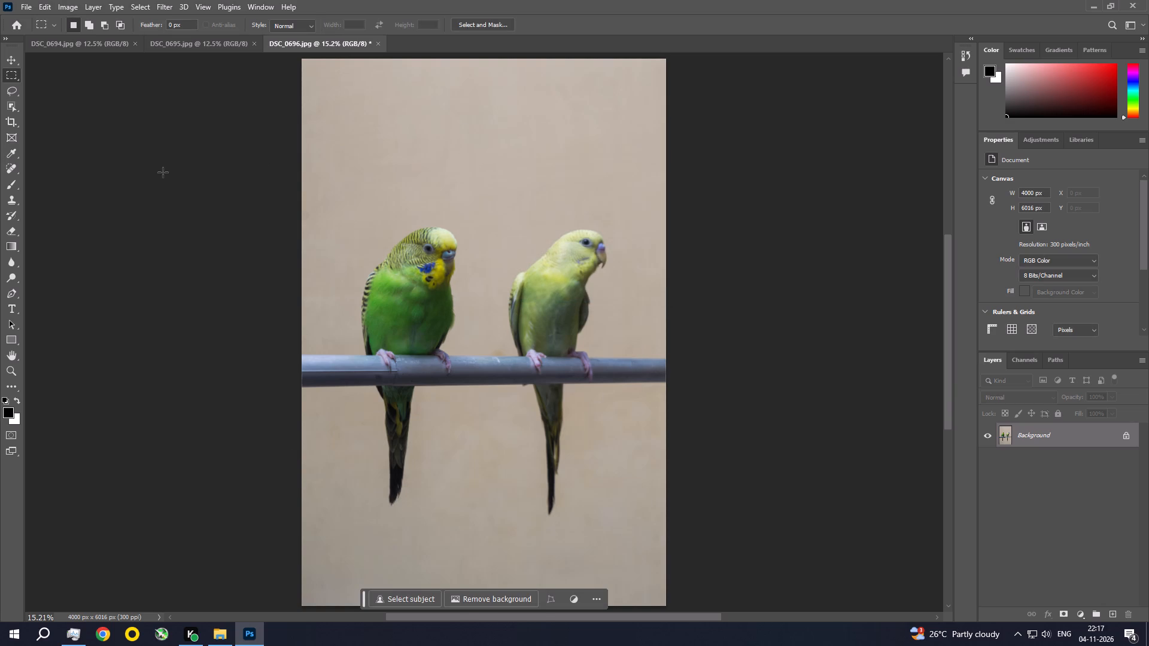
Apply a Photo Filter to DSC_0696 using Warming Filter (85) at 25% density with luminosity preserved.
click(62, 6)
click(75, 39)
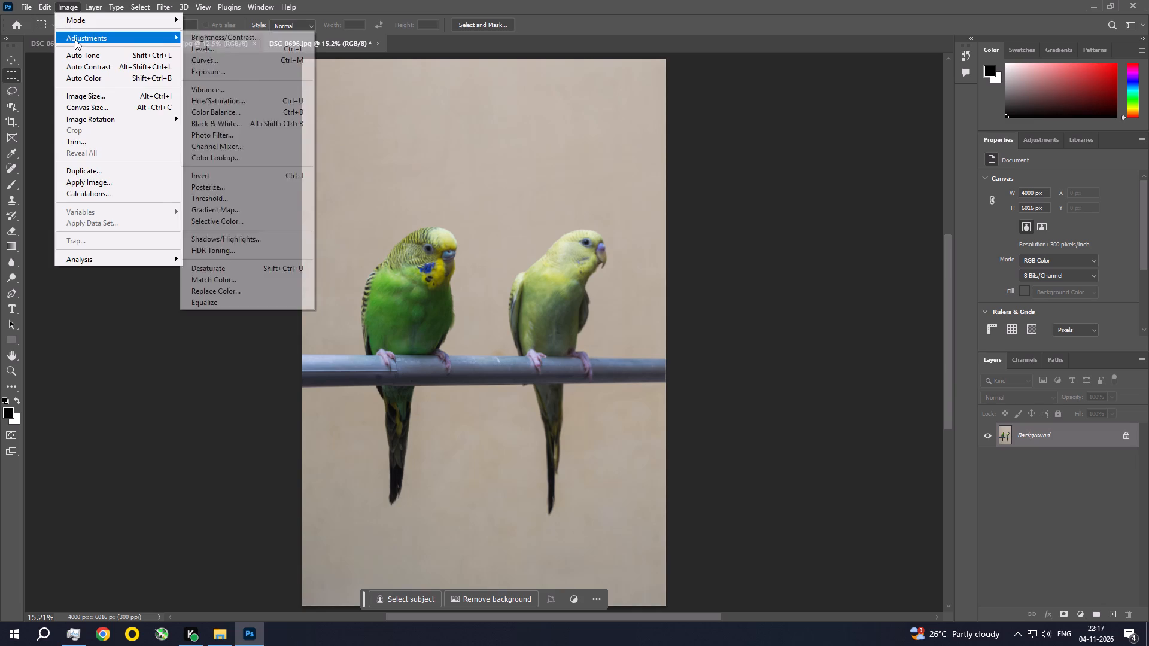
click(242, 133)
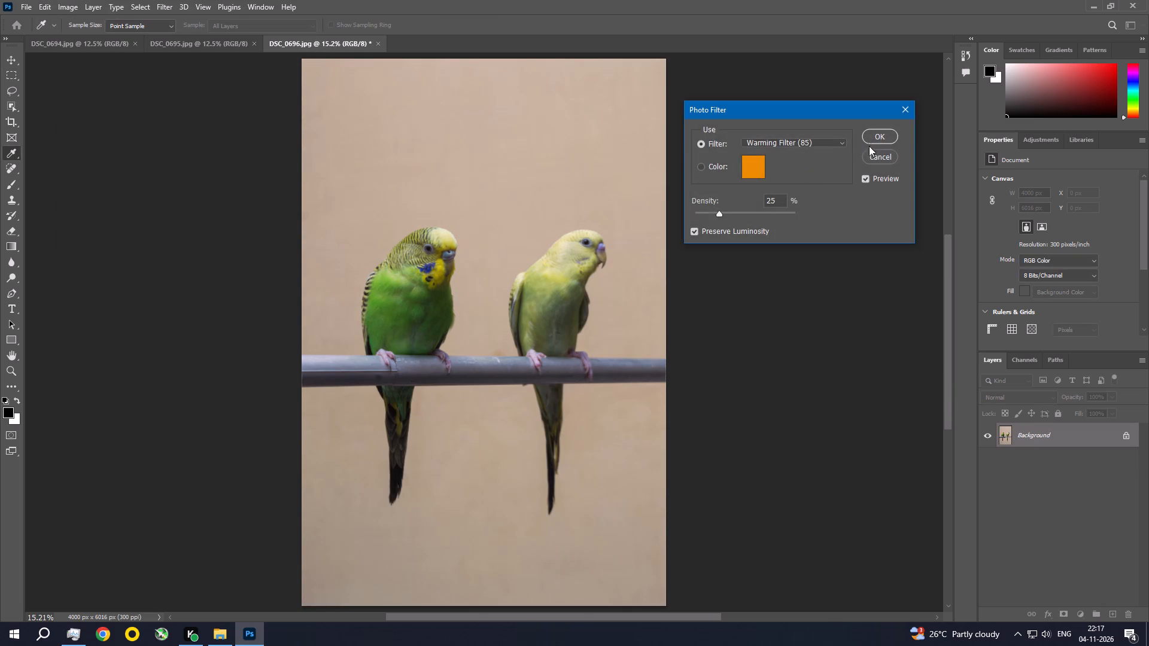
click(877, 135)
Apply an Exposure adjustment to DSC_0696 with the Offset set to 0.0050.
click(71, 9)
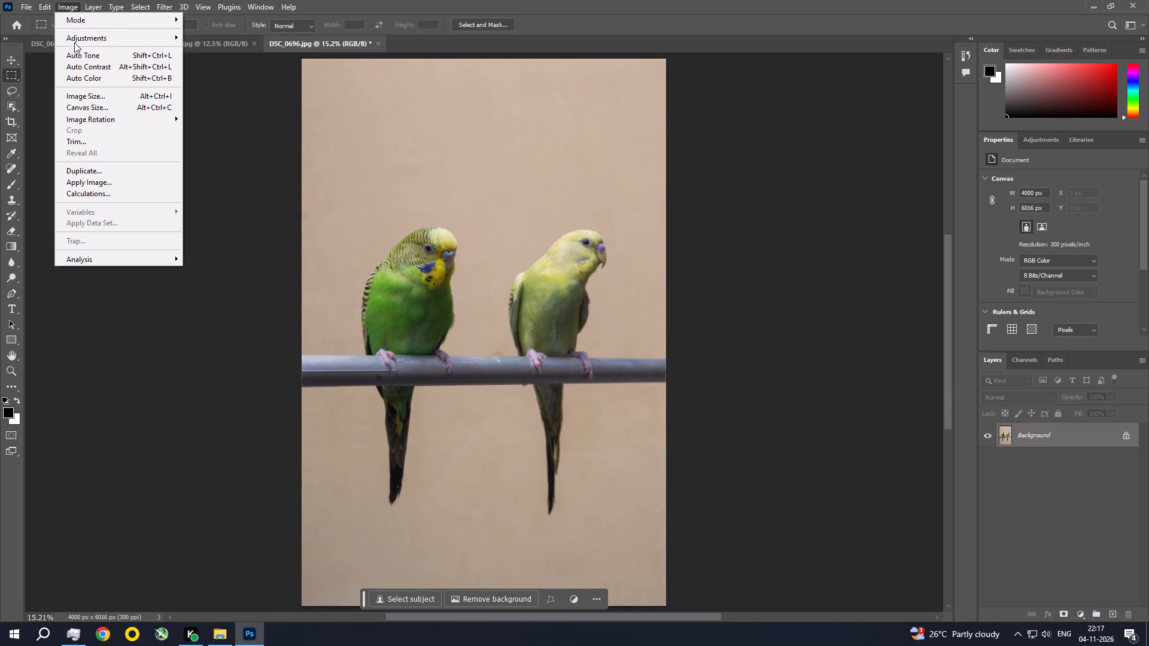
click(77, 39)
click(236, 69)
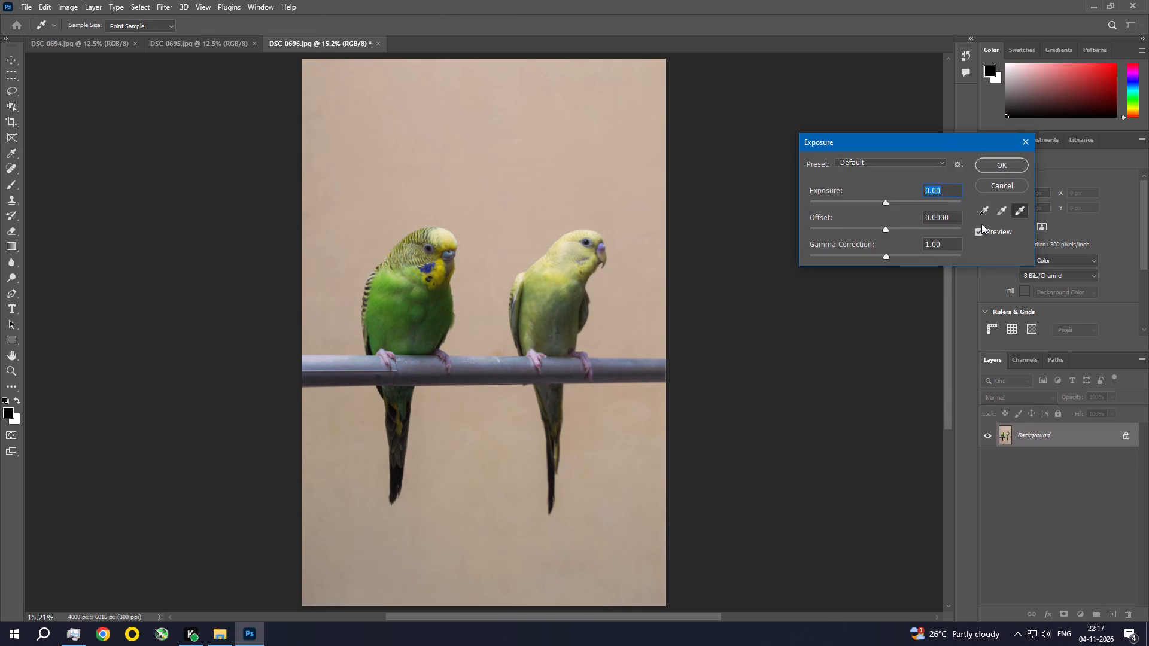
click(957, 218)
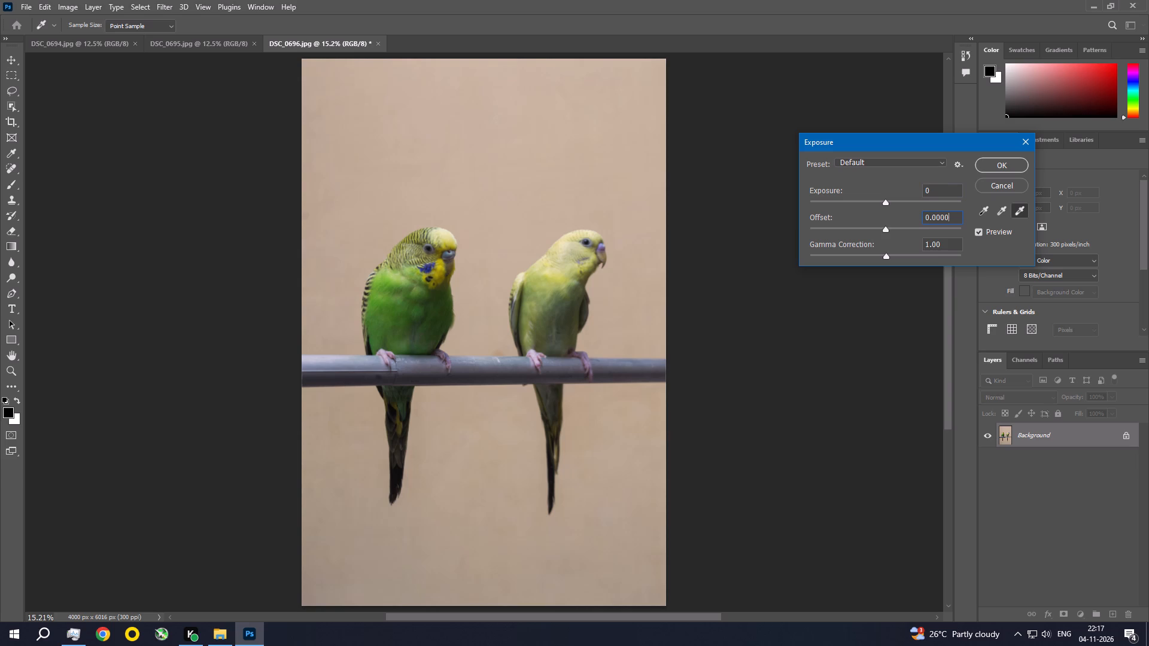
key(BackSpace)
key(BackSpace)
text(50)
key(Return)
Save DSC_0696 as a baseline standard JPEG at quality 12 (Maximum).
key(ctrl+s)
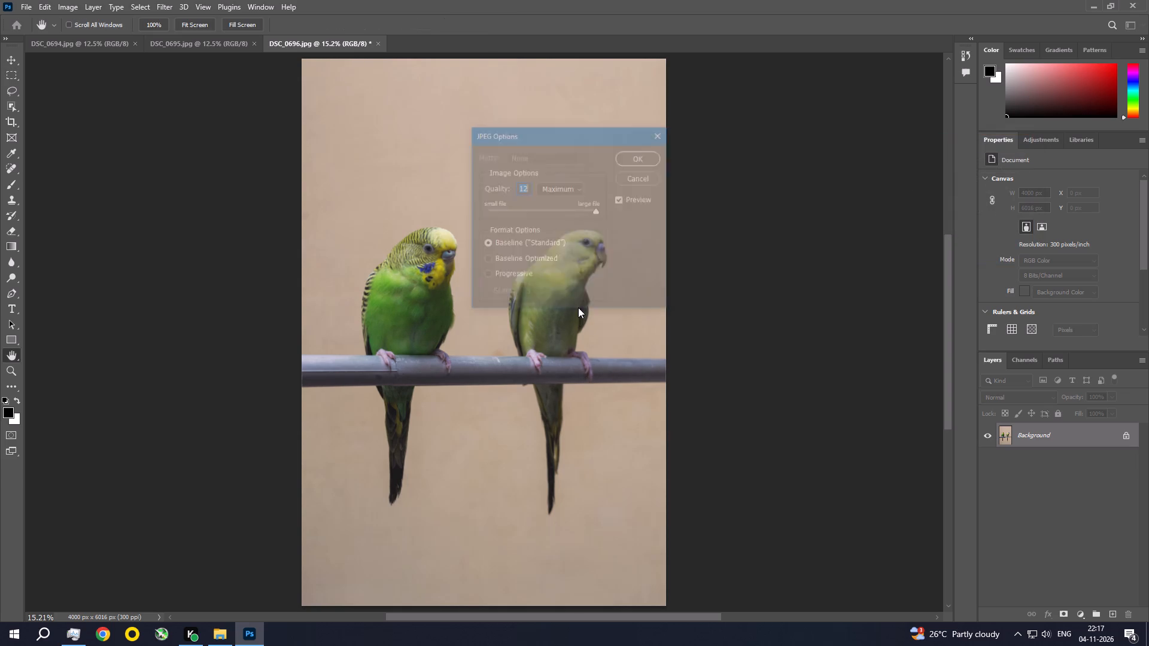
click(636, 157)
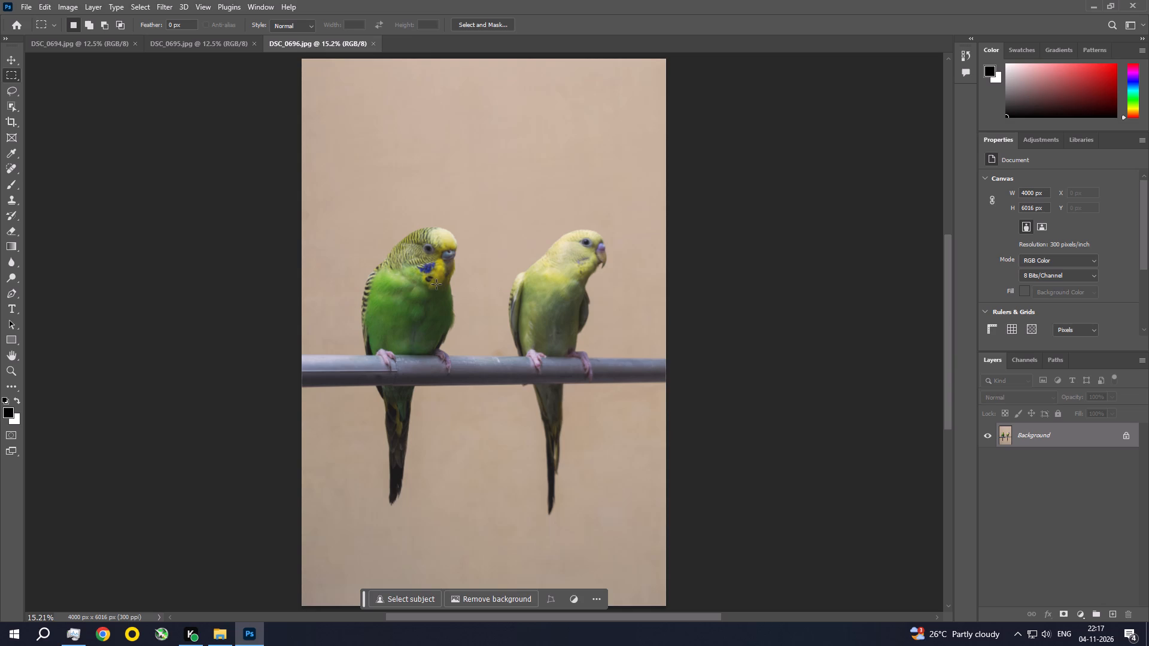
Check the saved DSC_0696 up close and close the document.
key(ctrl+space)
key(ctrl+space)
key(ctrl+space)
key(ctrl+space)
key(ctrl+space)
key(ctrl+space)
key(ctrl+space)
key(ctrl+space)
key(ctrl+space)
key(ctrl+space)
key(ctrl+space)
key(ctrl+space)
key(ctrl+space)
key(ctrl+space)
key(ctrl+space)
key(ctrl+space)
key(ctrl+space)
key(ctrl+space)
key(ctrl+space)
key(ctrl+space)
ctrl+double_click(477, 252)
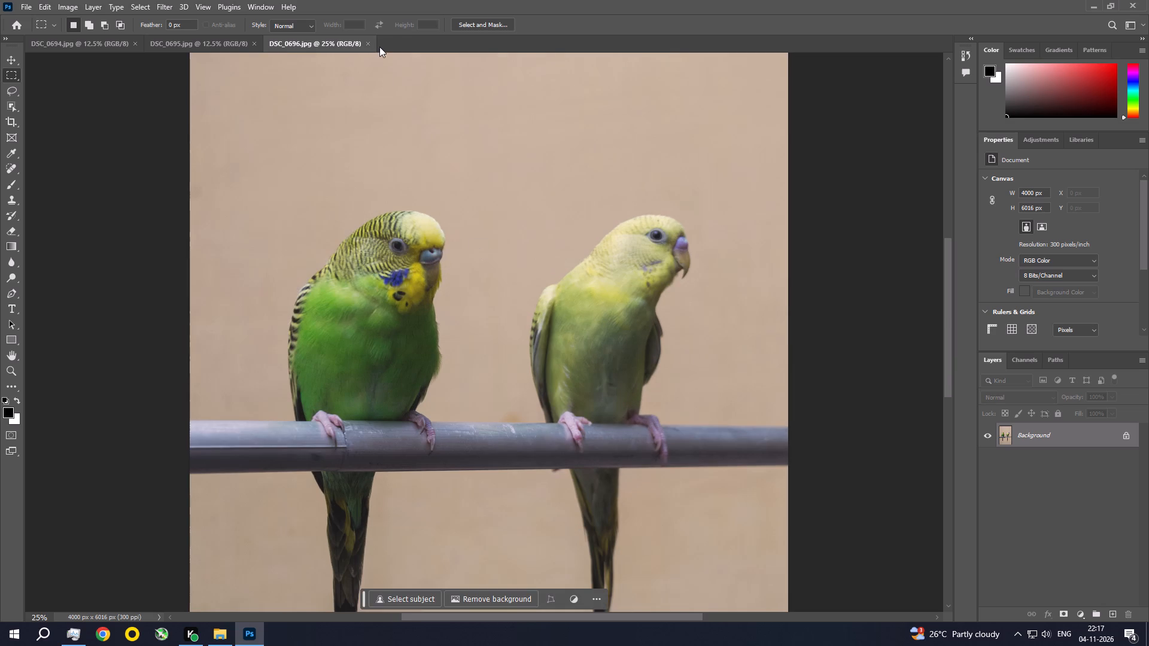
click(367, 42)
Examine the birds, perch and background of DSC_0695 for flaws needing retouching.
key(ctrl+space)
key(ctrl+space)
key(ctrl+space)
key(ctrl+space)
key(ctrl+space)
key(ctrl+space)
key(ctrl+space)
key(ctrl+space)
key(ctrl+space)
key(ctrl+space)
key(ctrl+space)
key(ctrl+space)
key(ctrl+space)
key(ctrl+space)
key(ctrl+space)
key(ctrl+space)
key(ctrl+space)
key(ctrl+space)
key(ctrl+space)
key(ctrl+space)
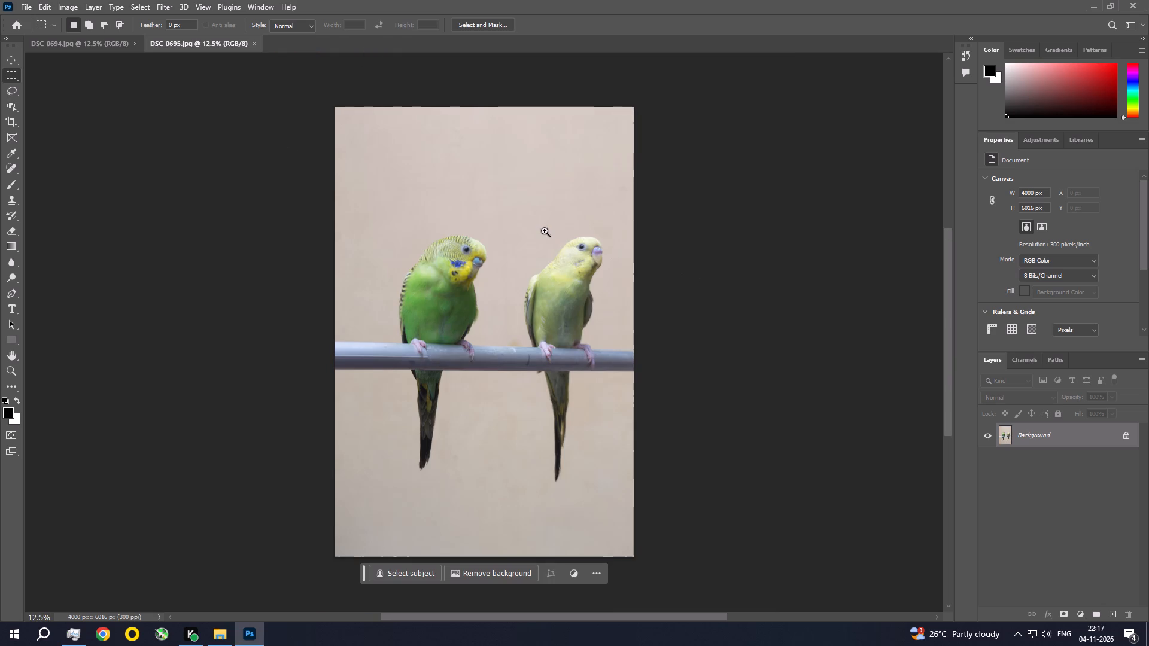
ctrl+triple_click(545, 231)
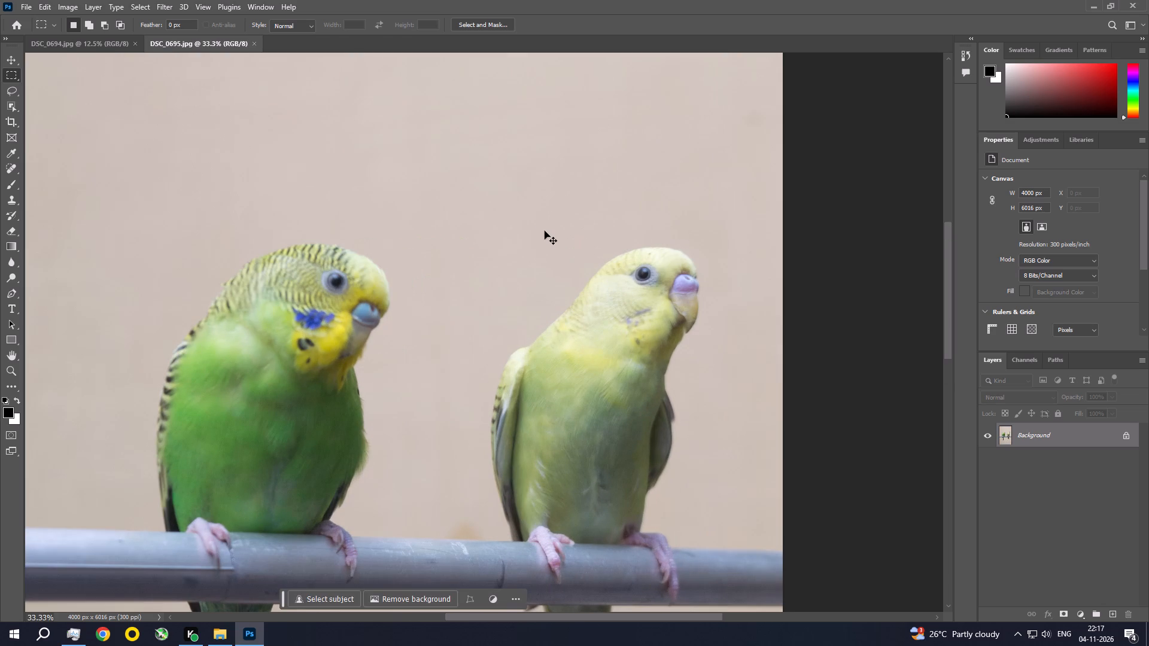
key(ctrl+0)
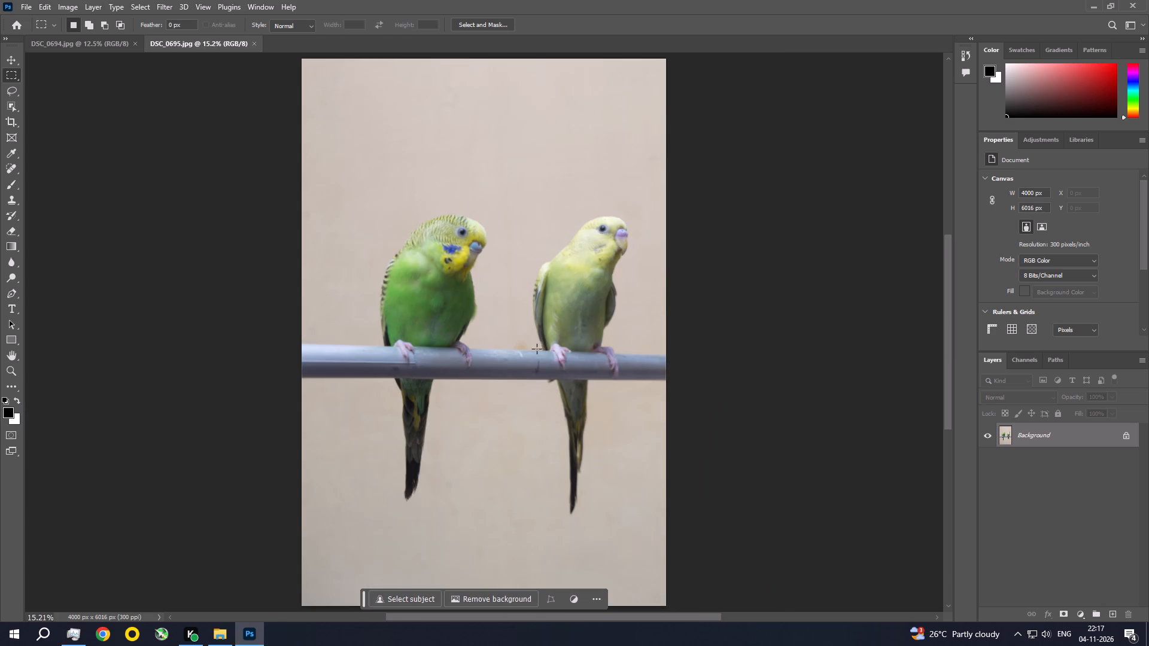
Content-aware fill the small mark on DSC_0695's perch midway between the two birds, and deselect.
key(ctrl+space)
key(ctrl+space)
key(ctrl+space)
key(ctrl+space)
key(ctrl+space)
key(ctrl+space)
key(ctrl+space)
key(ctrl+space)
key(ctrl+space)
key(ctrl+space)
key(ctrl+space)
key(ctrl+space)
key(ctrl+space)
key(ctrl+space)
key(ctrl+space)
key(ctrl+space)
key(ctrl+space)
key(ctrl+space)
key(ctrl+space)
key(ctrl+space)
key(ctrl+space)
key(ctrl+space)
key(ctrl+space)
key(ctrl+space)
key(ctrl+space)
ctrl+triple_click(498, 362)
ctrl+click(498, 362)
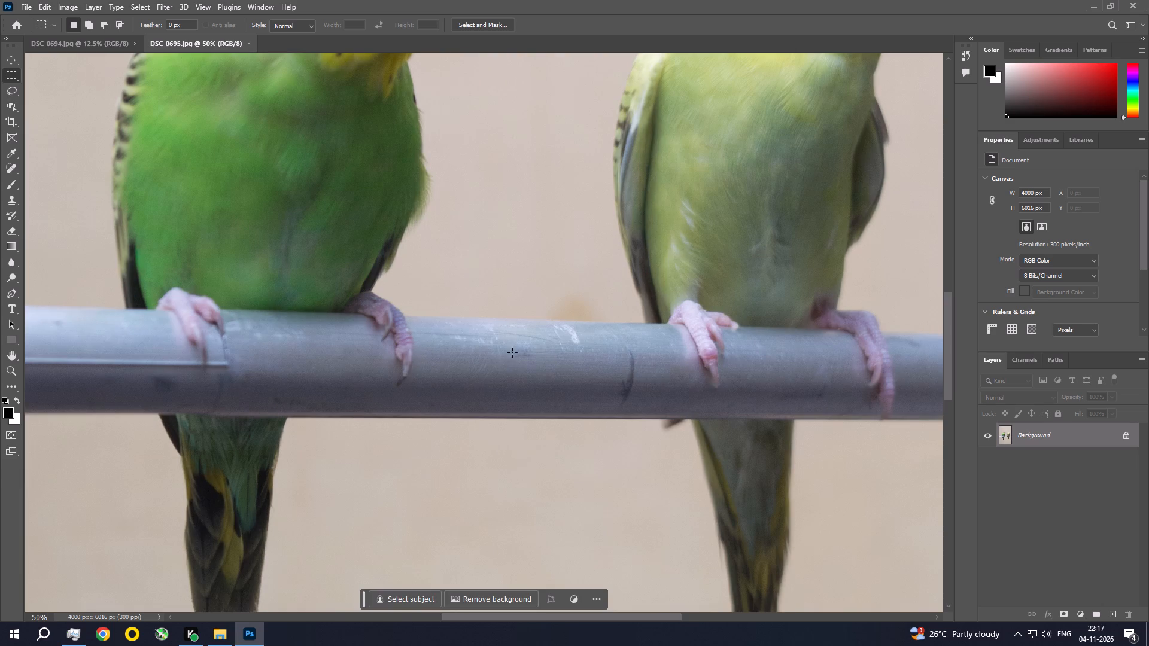
drag(510, 336, 540, 362)
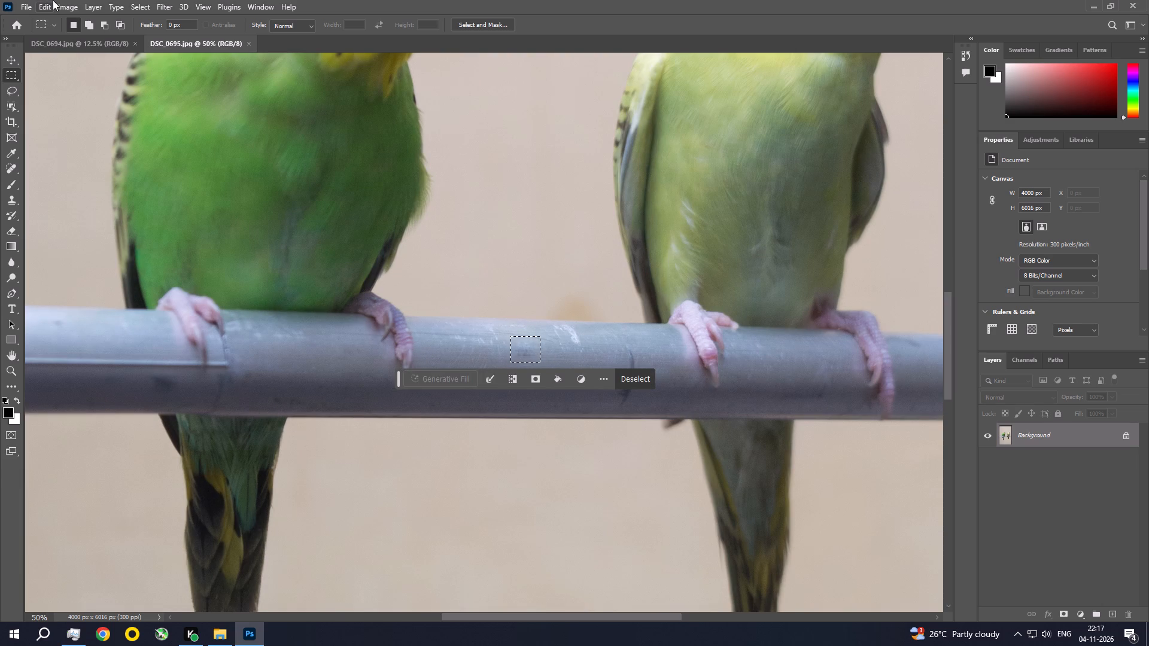
click(53, 0)
click(68, 198)
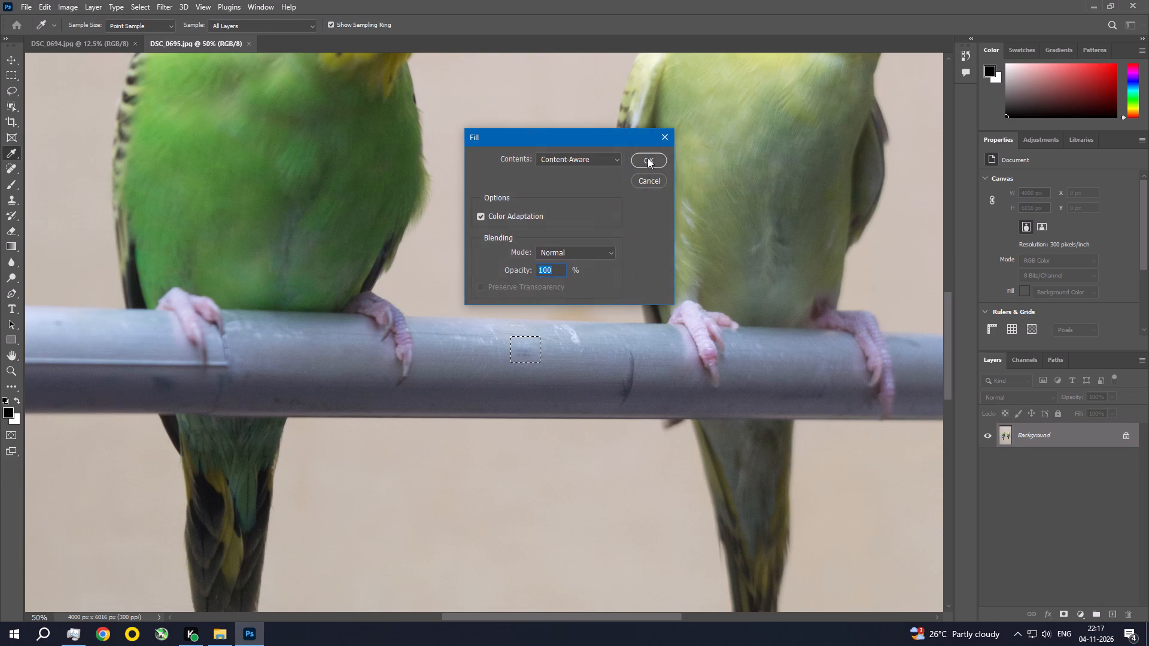
click(648, 158)
key(ctrl+d)
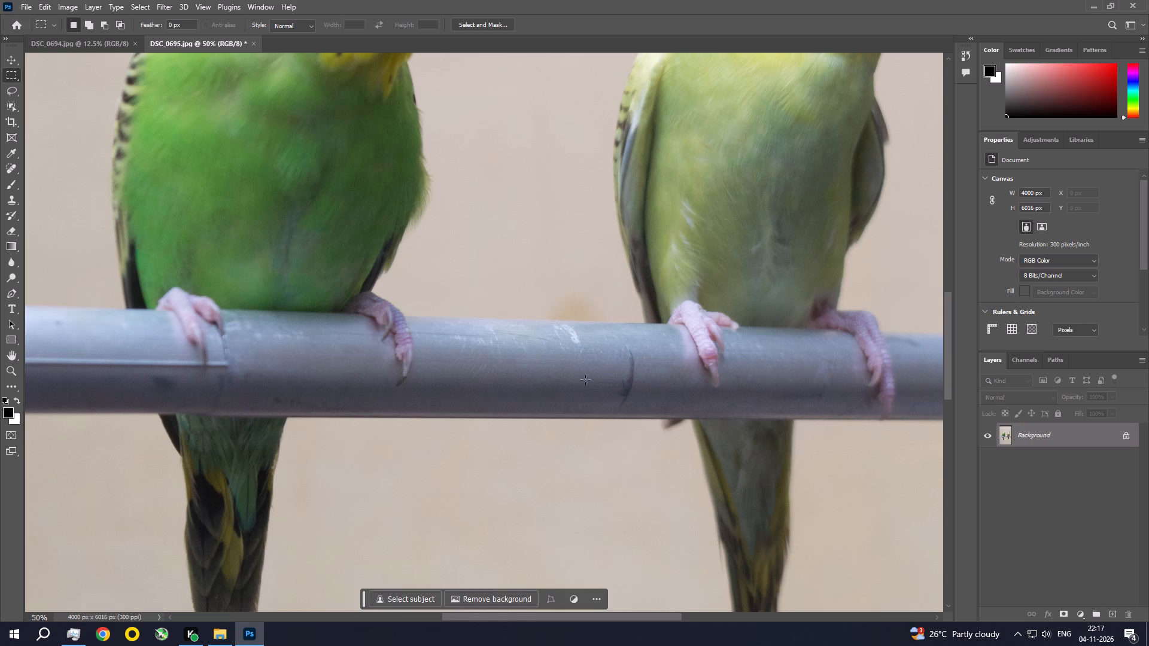
Content-aware fill the dark vertical mark on the perch beside the yellow bird's inner foot, and deselect.
drag(612, 337, 638, 390)
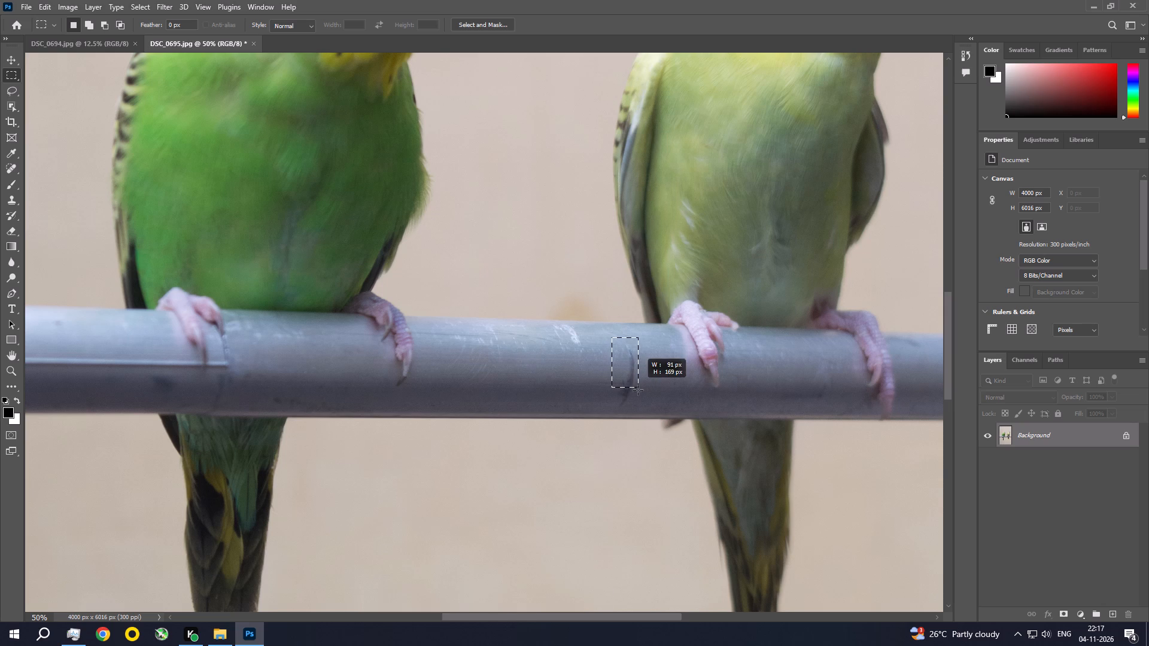
drag(638, 390, 637, 411)
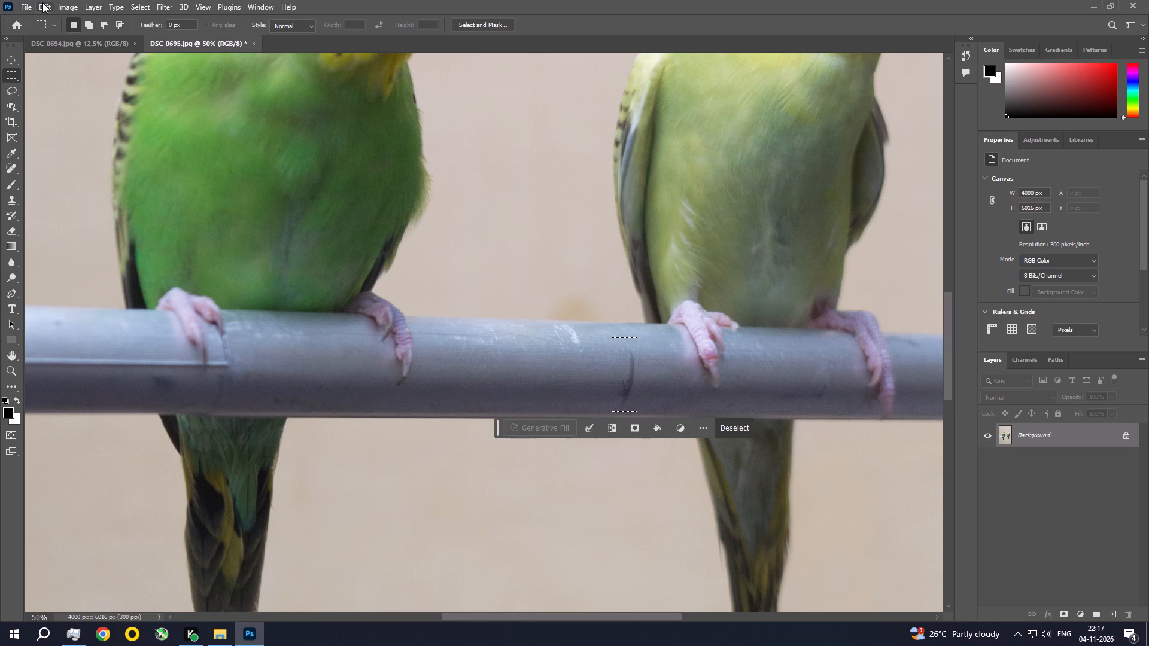
click(42, 2)
click(87, 192)
click(661, 160)
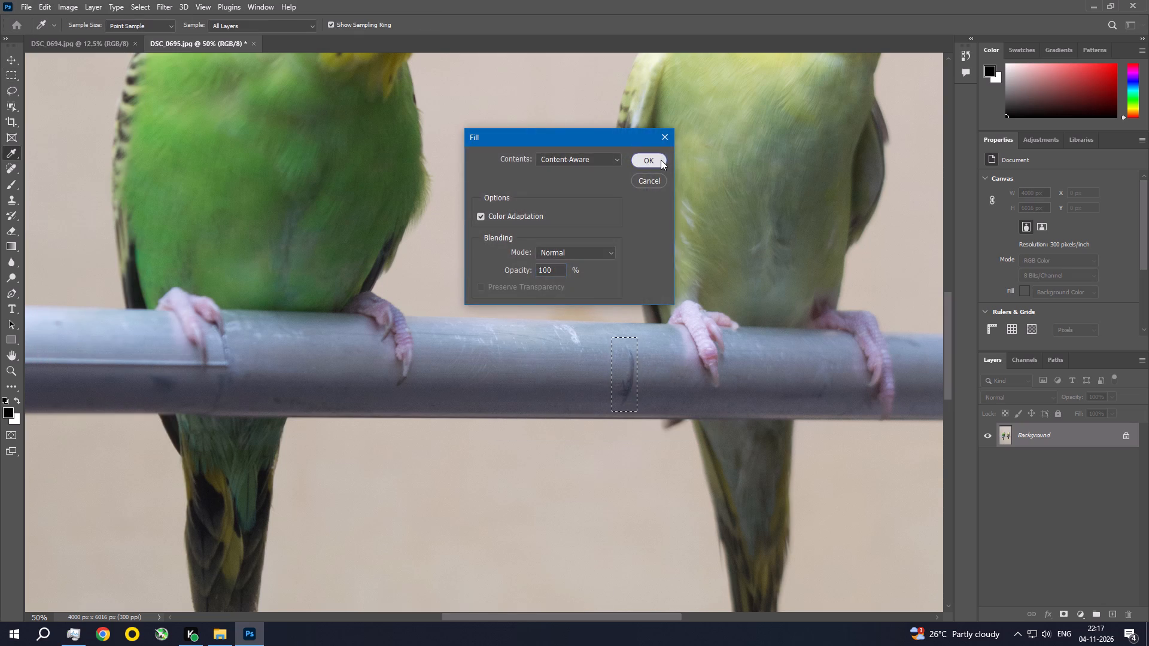
key(ctrl+d)
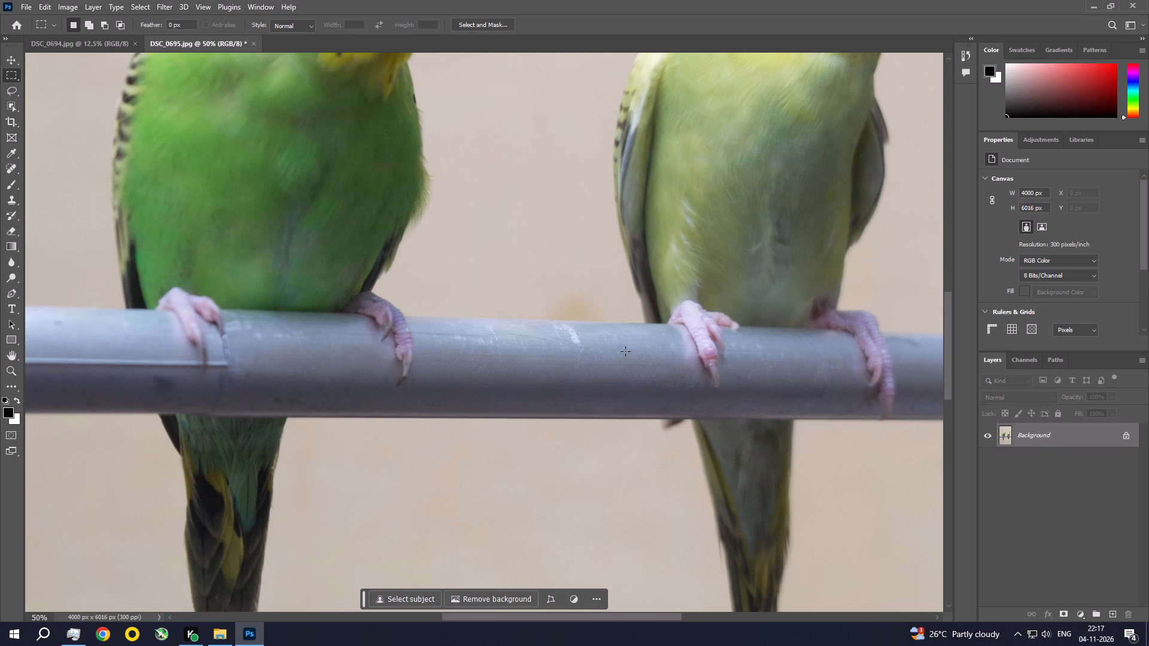
Content-aware fill the dark spot on the perch below the green bird's outer foot.
drag(139, 371, 150, 379)
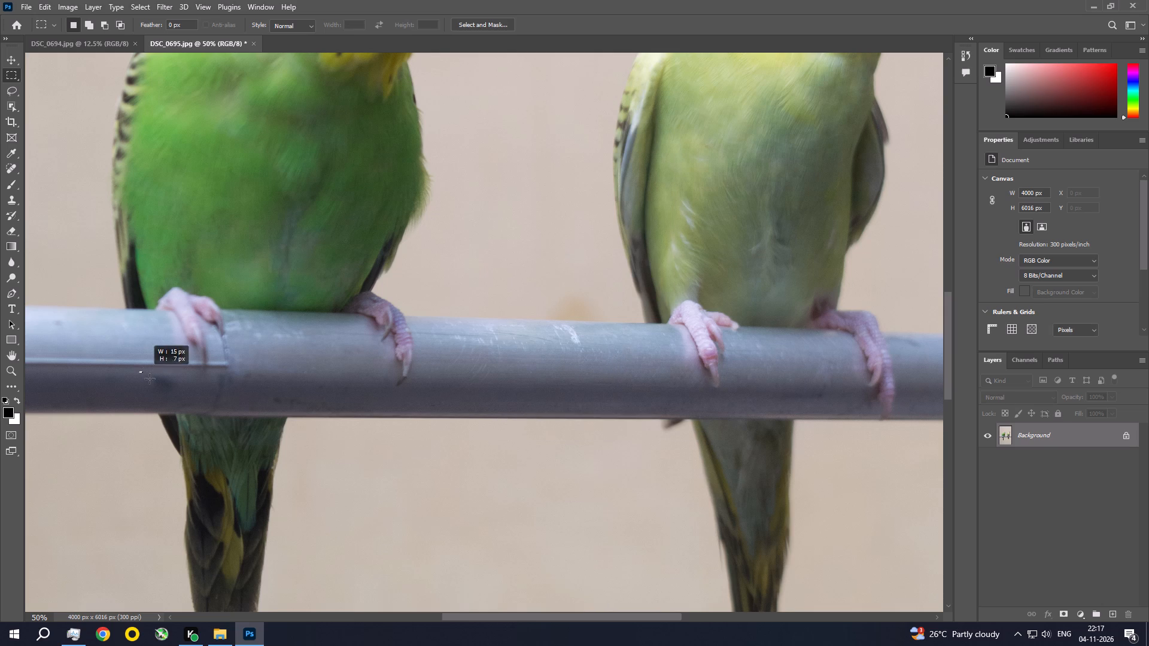
drag(150, 379, 176, 396)
click(49, 2)
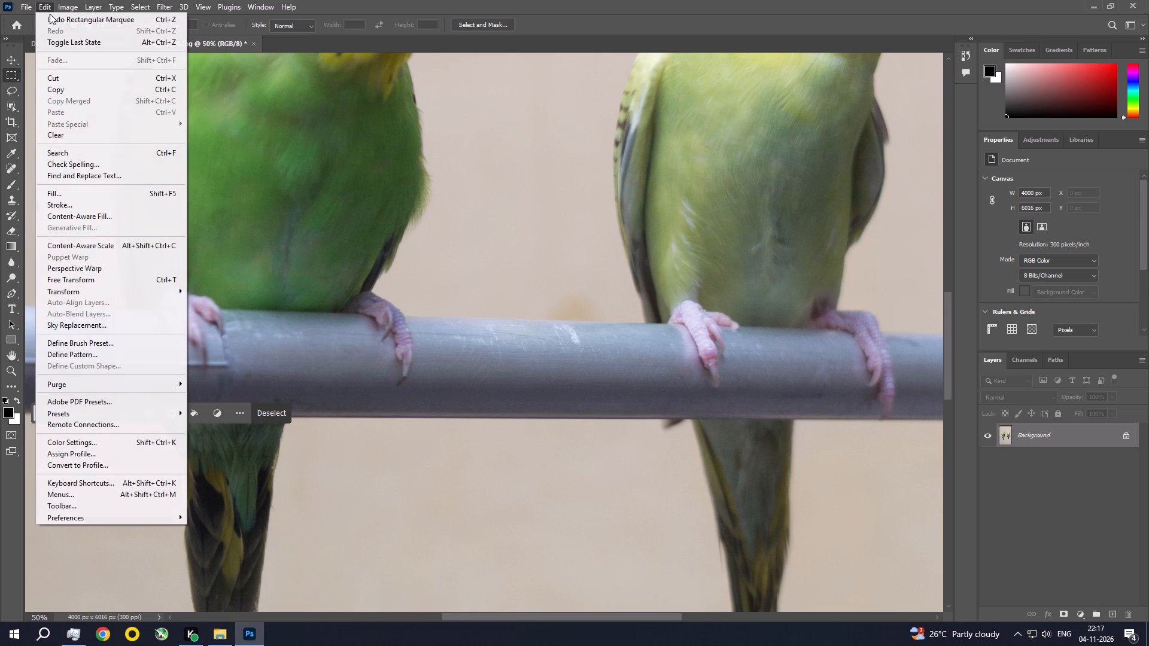
click(63, 196)
click(652, 160)
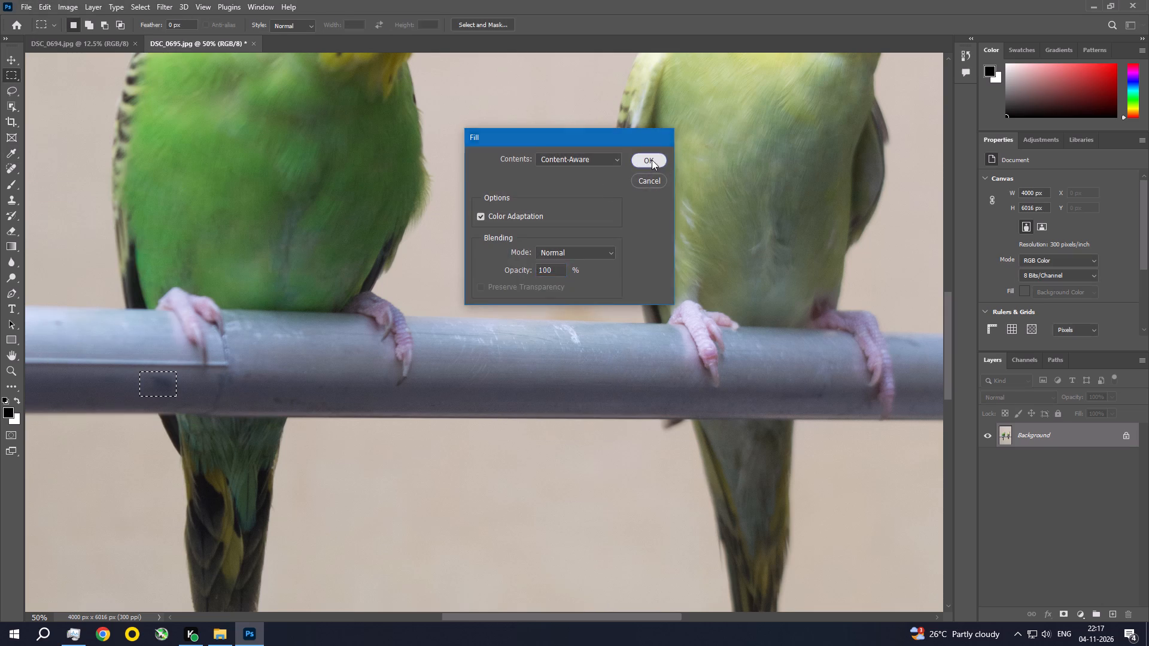
Deselect, and content-aware fill the small spot near the perch's upper edge, outward from the green bird's outer foot, and deselect.
key(ctrl+d)
key(space)
key(space)
key(space)
key(space)
key(space)
key(space)
key(space)
key(space)
key(space)
key(space)
key(space)
key(space)
key(space)
key(space)
key(space)
drag(115, 354, 327, 385)
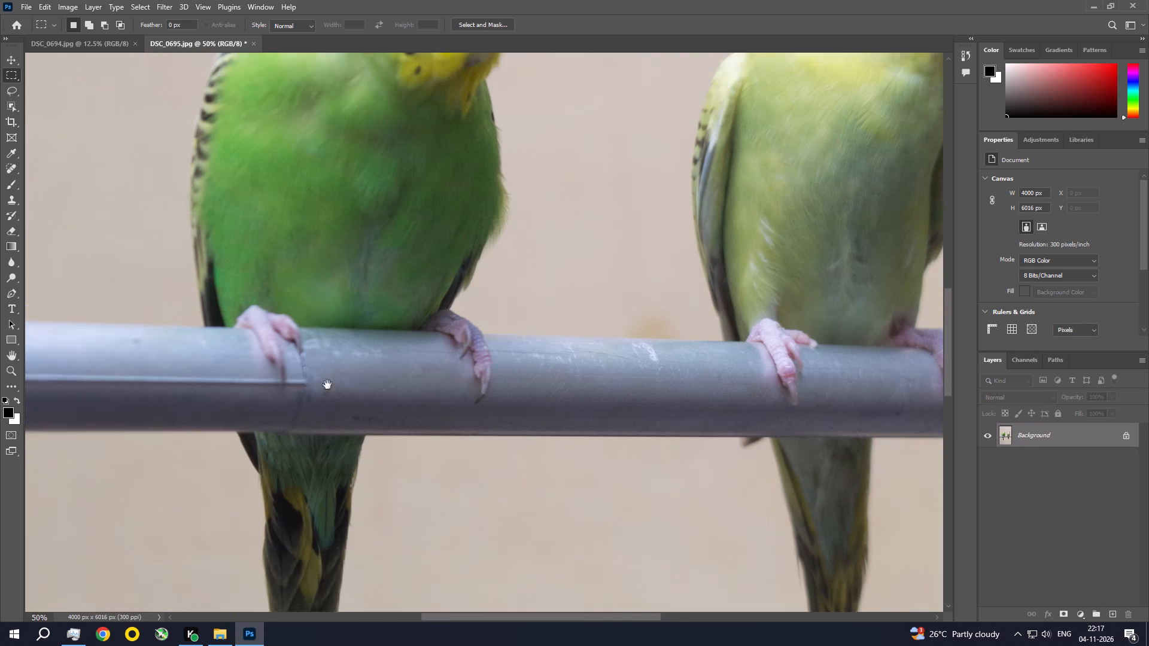
drag(327, 385, 415, 390)
drag(344, 351, 373, 372)
click(46, 5)
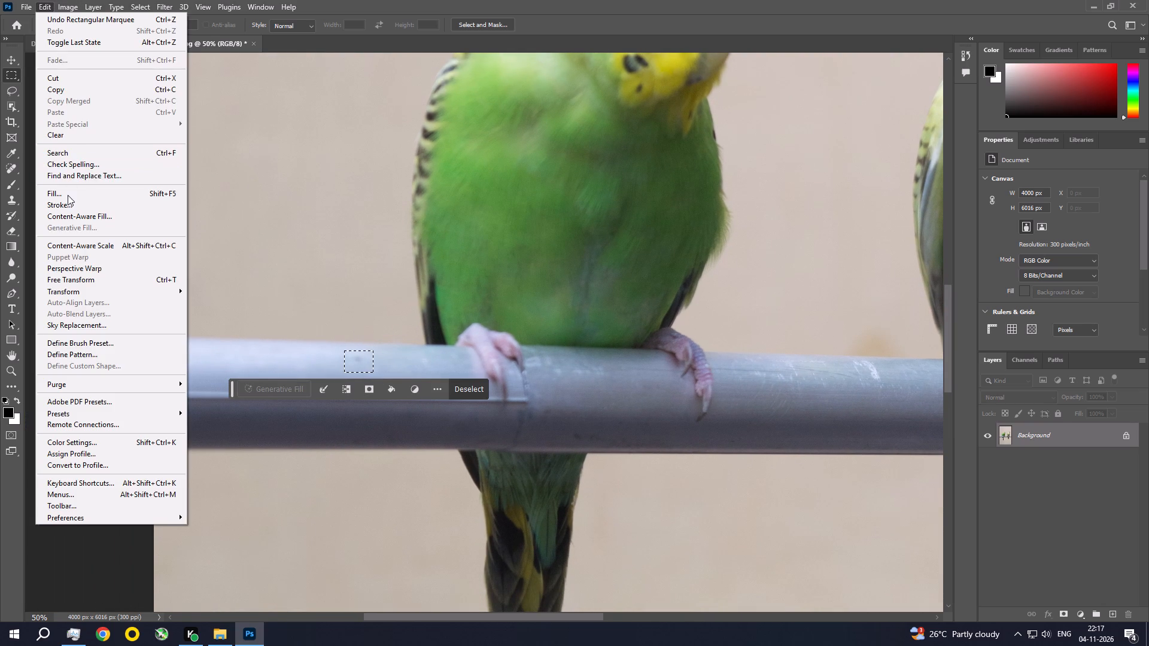
click(68, 195)
click(651, 160)
key(ctrl+d)
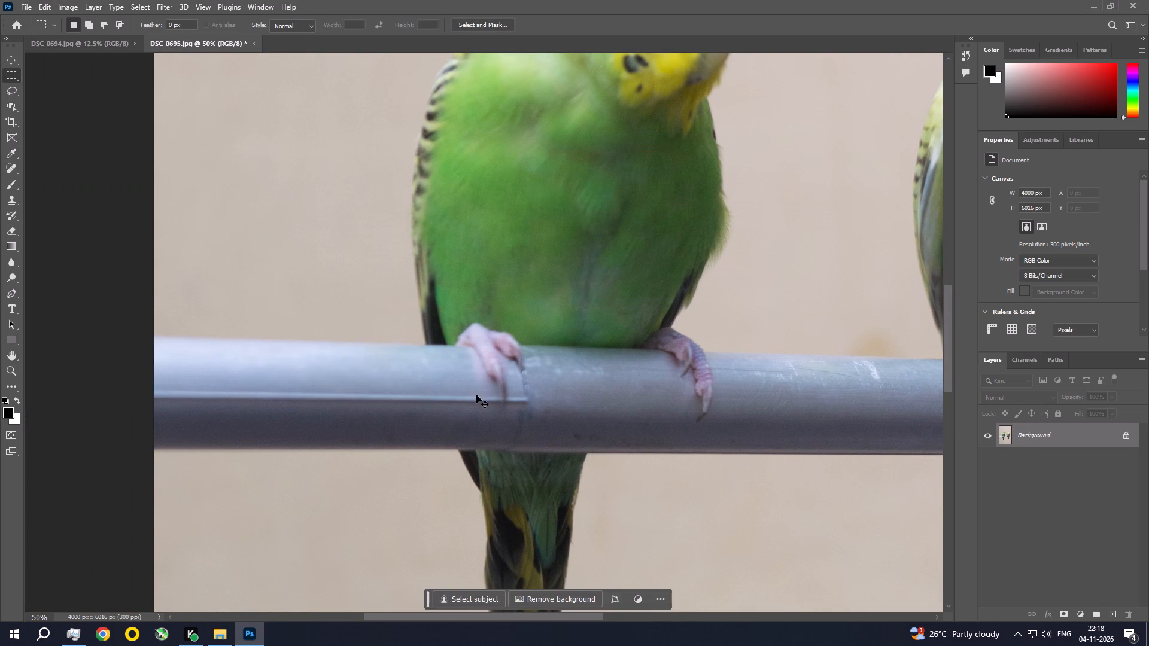
Content-aware fill the mark on the lower part of the perch between the yellow bird's feet, and deselect.
key(space)
key(space)
key(space)
key(space)
key(space)
key(space)
key(space)
key(space)
key(space)
key(space)
key(space)
key(space)
key(space)
key(space)
key(space)
key(space)
key(space)
key(space)
key(space)
key(space)
drag(588, 385, 90, 394)
drag(377, 409, 417, 410)
drag(473, 426, 527, 451)
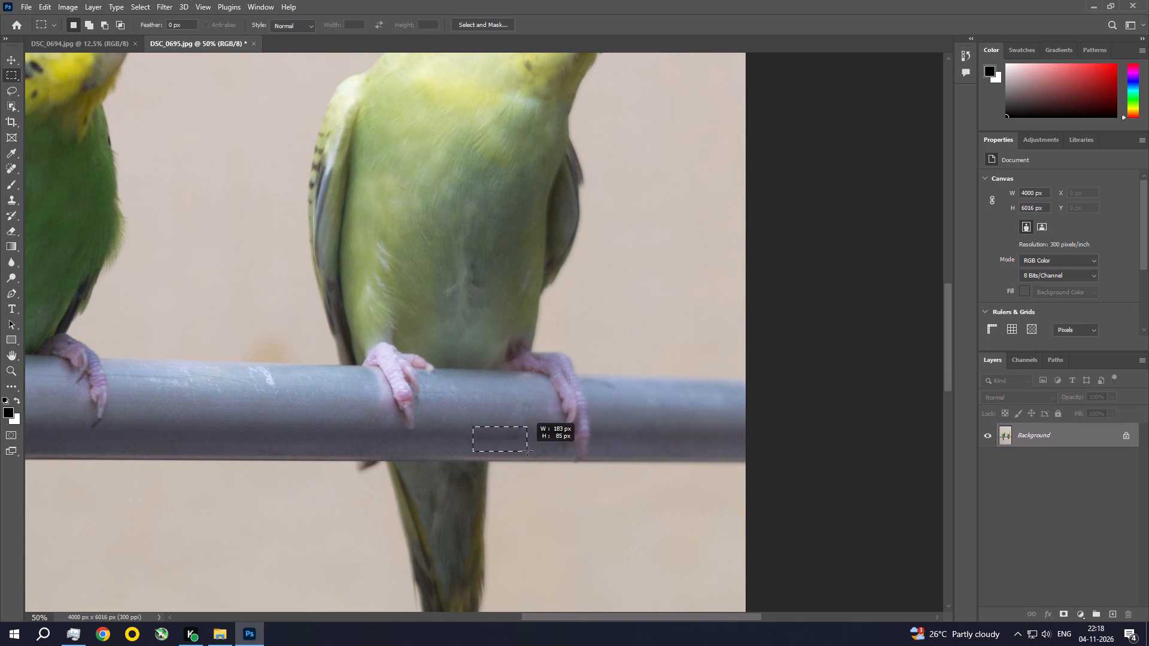
drag(527, 451, 524, 449)
click(47, 0)
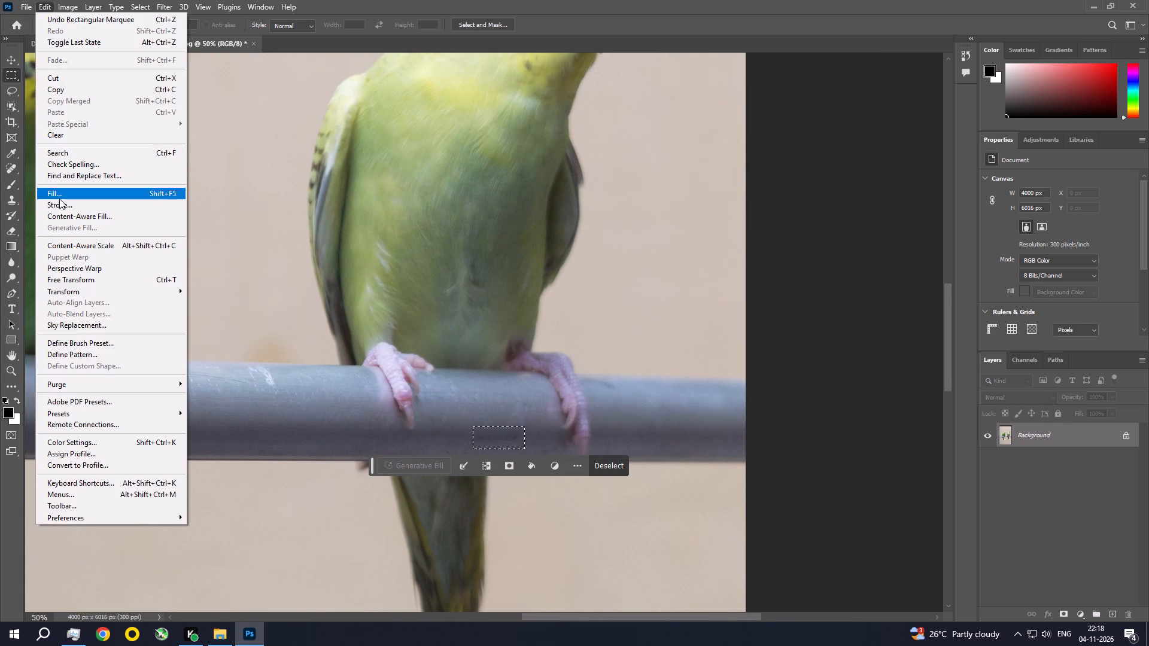
click(65, 193)
click(637, 160)
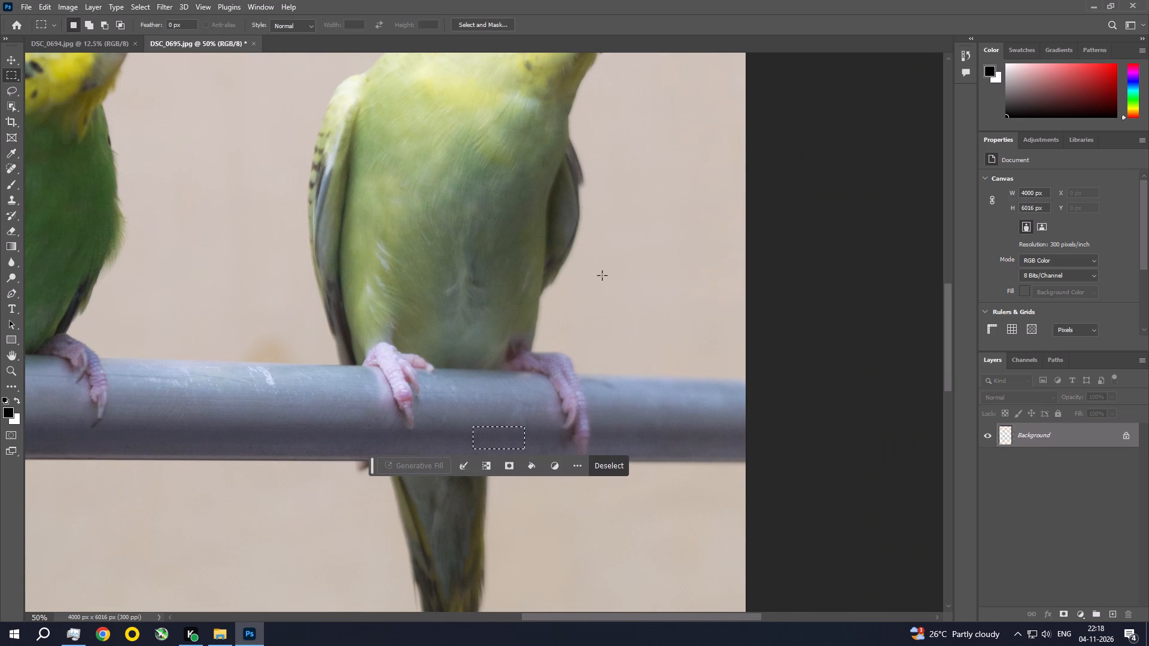
key(ctrl+d)
Content-aware fill the white scratch on the perch's upper side just before the yellow bird's inner foot, and deselect.
key(space)
key(space)
key(space)
key(space)
key(space)
key(space)
key(space)
key(space)
key(space)
key(space)
key(space)
key(space)
key(space)
key(space)
key(space)
key(space)
key(space)
key(space)
key(space)
key(space)
drag(686, 423, 768, 416)
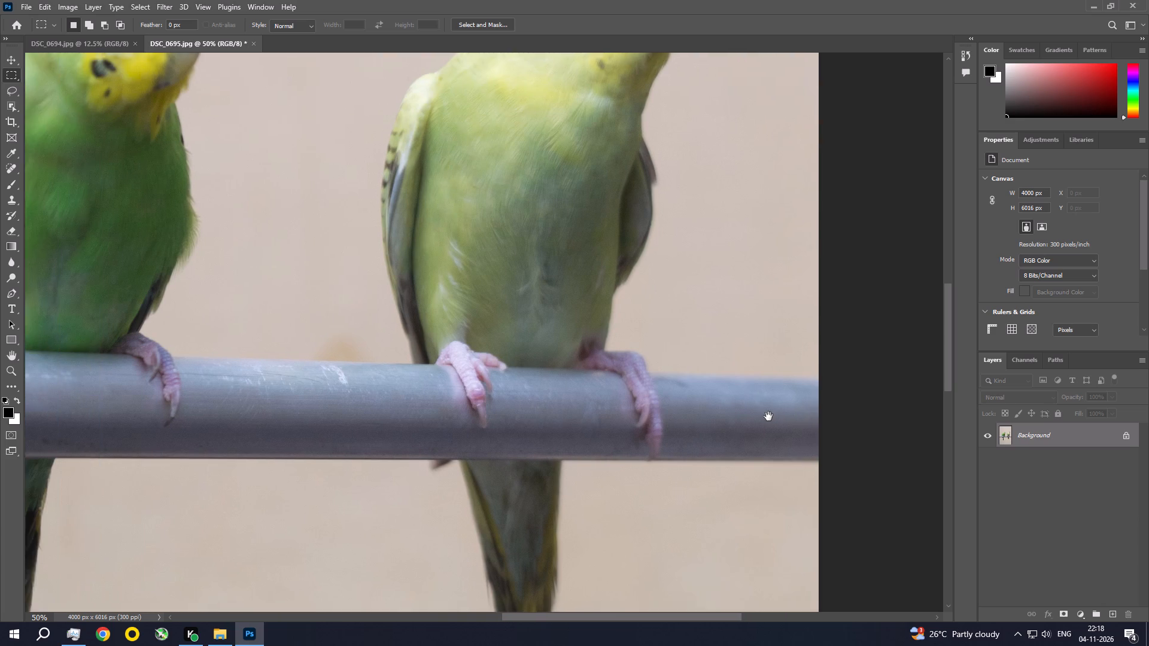
drag(768, 416, 769, 416)
drag(378, 404, 460, 415)
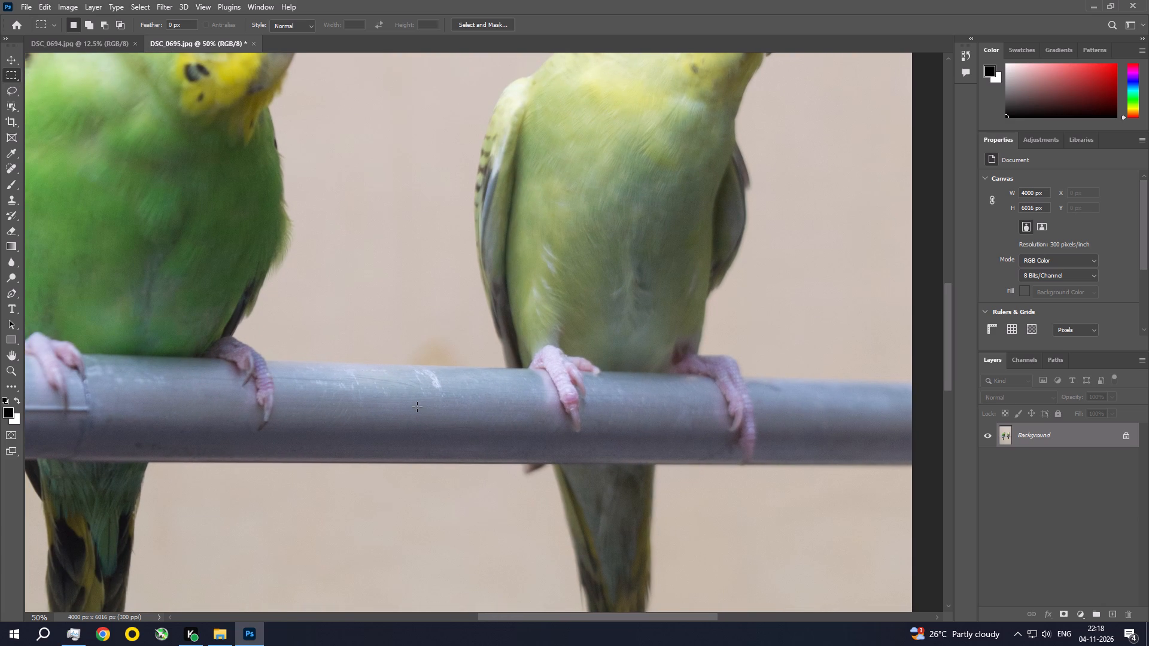
drag(417, 407, 439, 369)
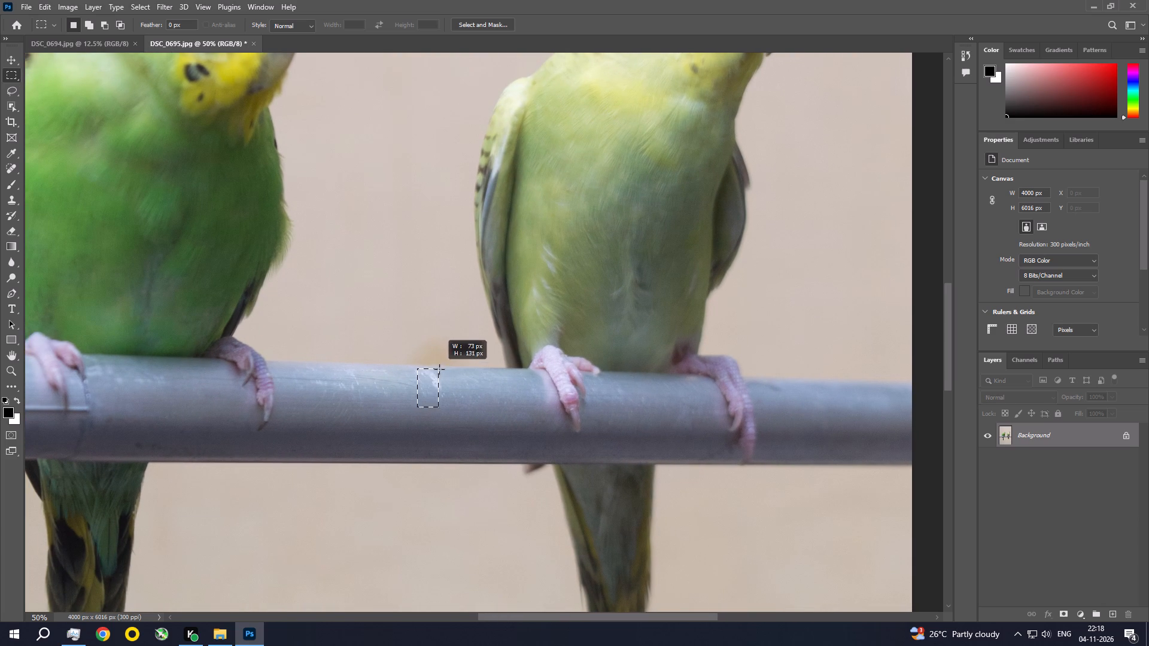
drag(439, 369, 445, 368)
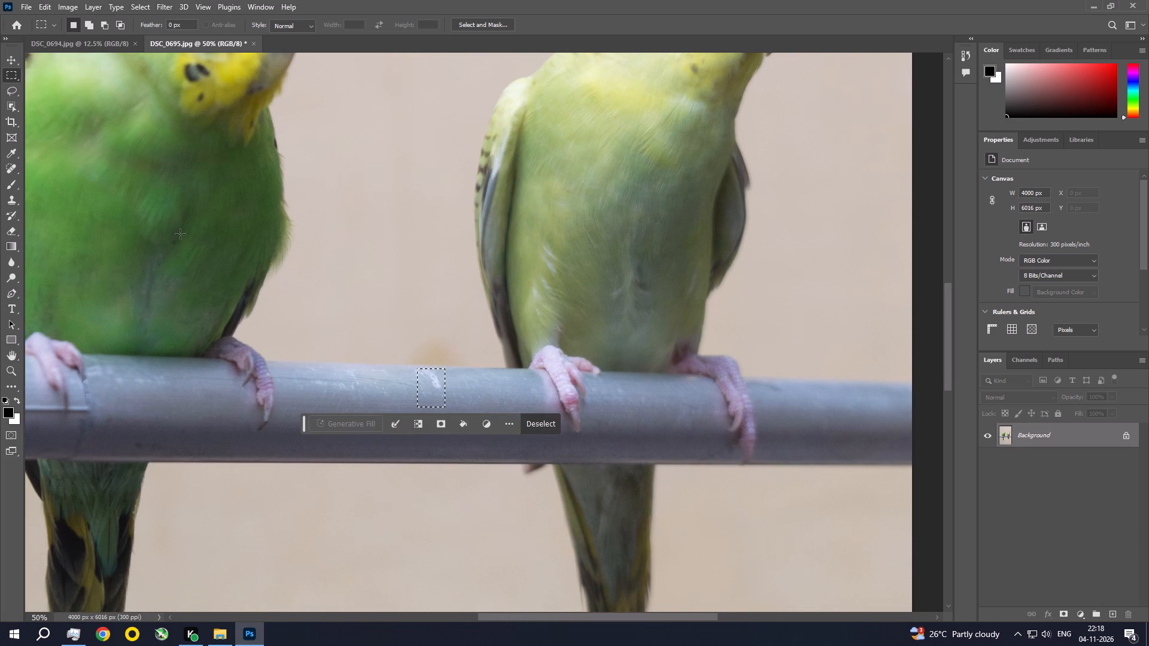
click(44, 3)
click(68, 196)
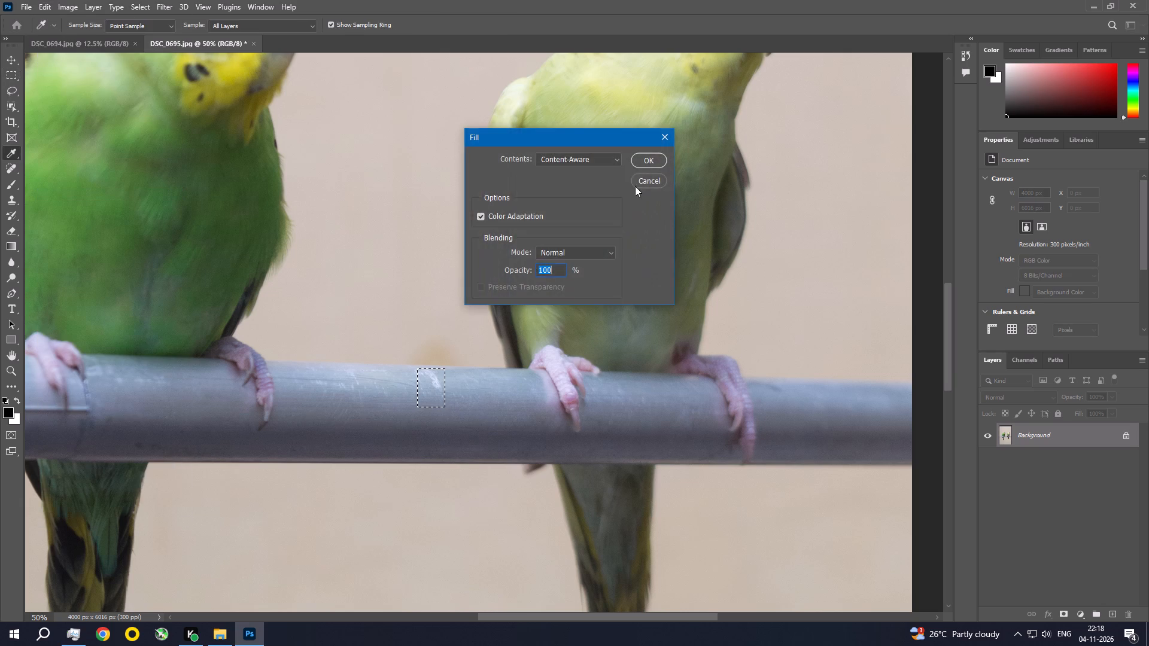
click(649, 161)
key(ctrl+d)
Content-aware fill the blemished patch of background wall near the photo's upper edge above the green bird, and deselect.
key(space)
key(space)
key(space)
key(space)
key(space)
key(space)
key(space)
key(space)
key(space)
key(space)
key(space)
key(space)
key(space)
key(space)
key(space)
key(space)
key(space)
key(space)
key(space)
key(space)
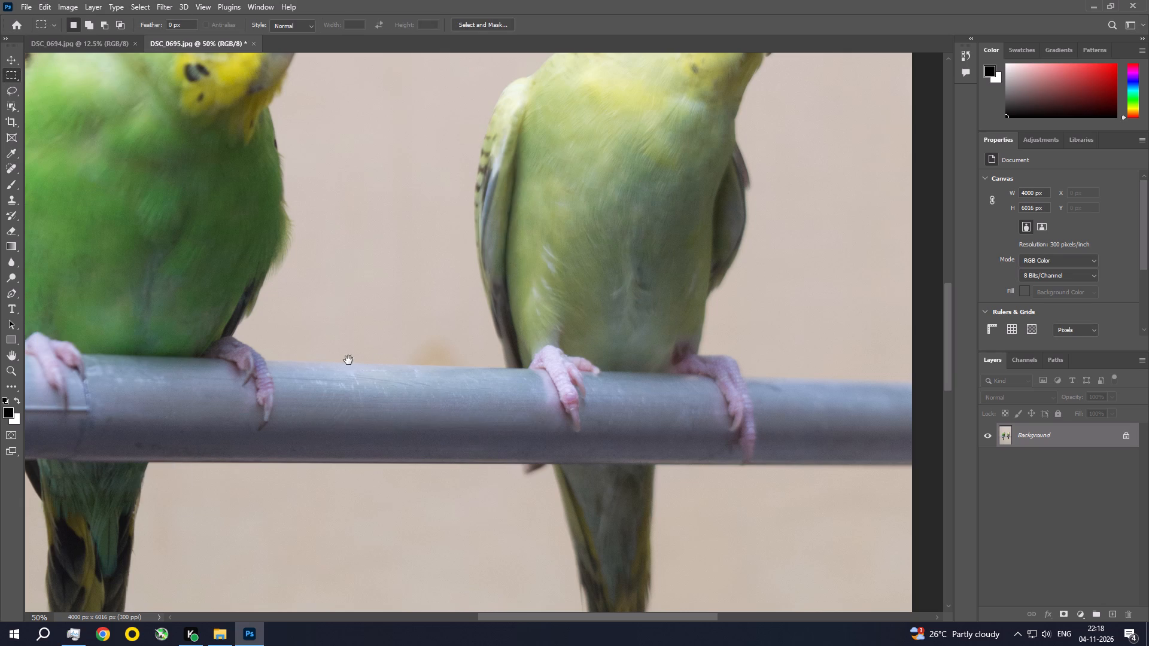
drag(245, 358, 570, 356)
drag(533, 355, 442, 386)
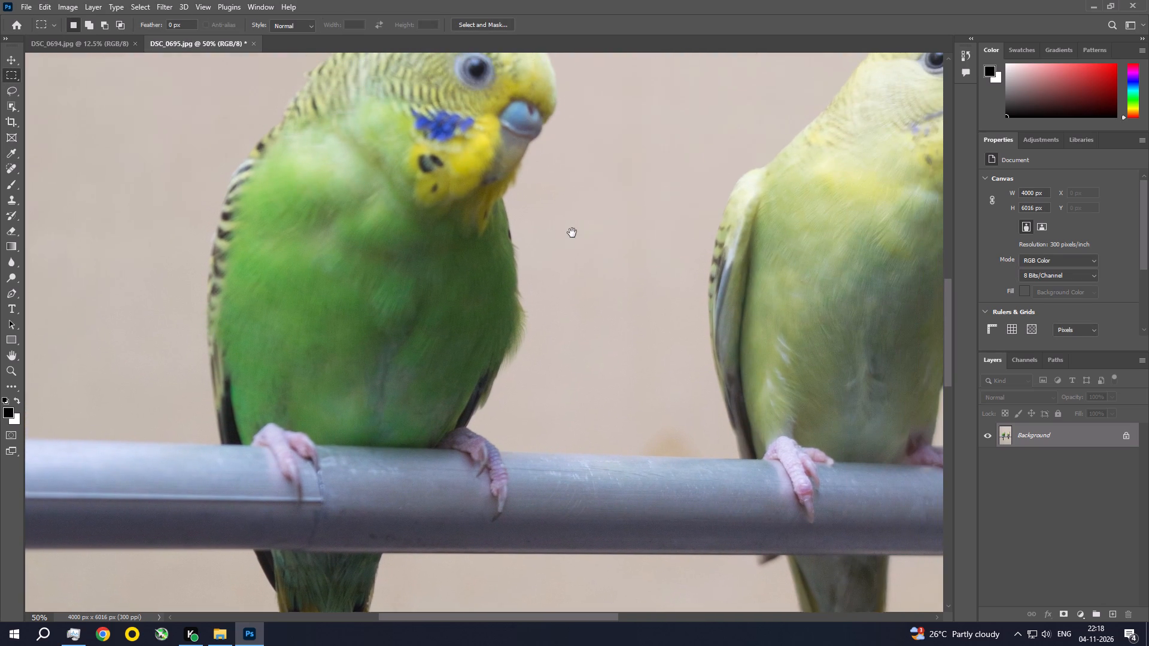
key(ctrl+0)
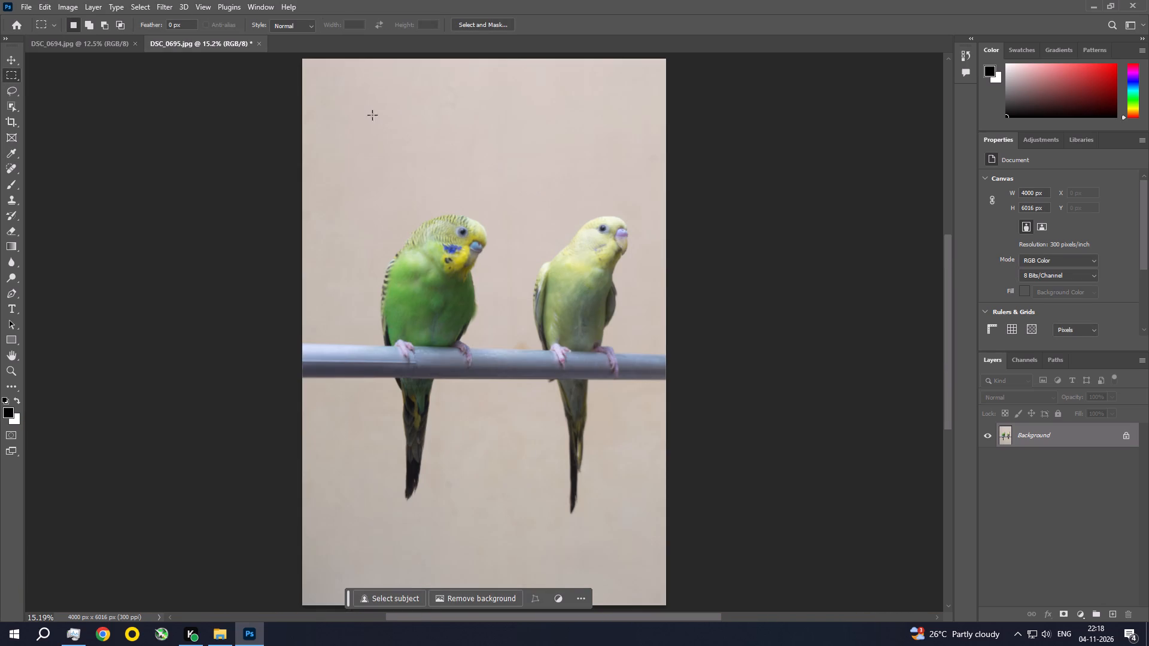
drag(430, 75, 465, 117)
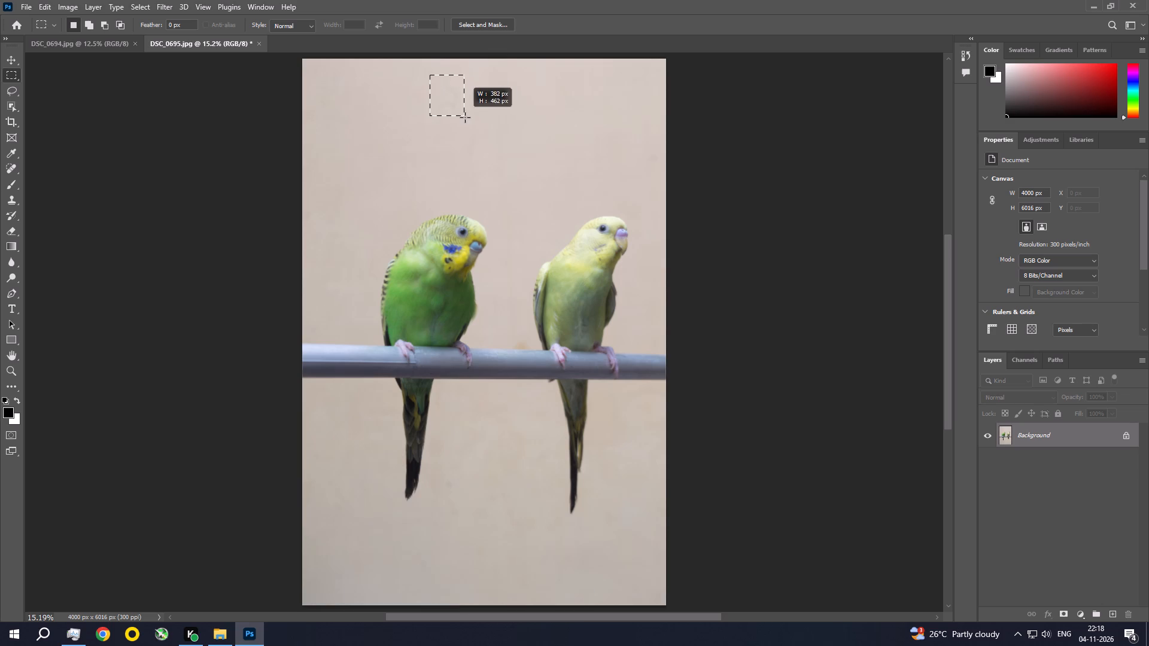
drag(465, 117, 469, 119)
click(45, 9)
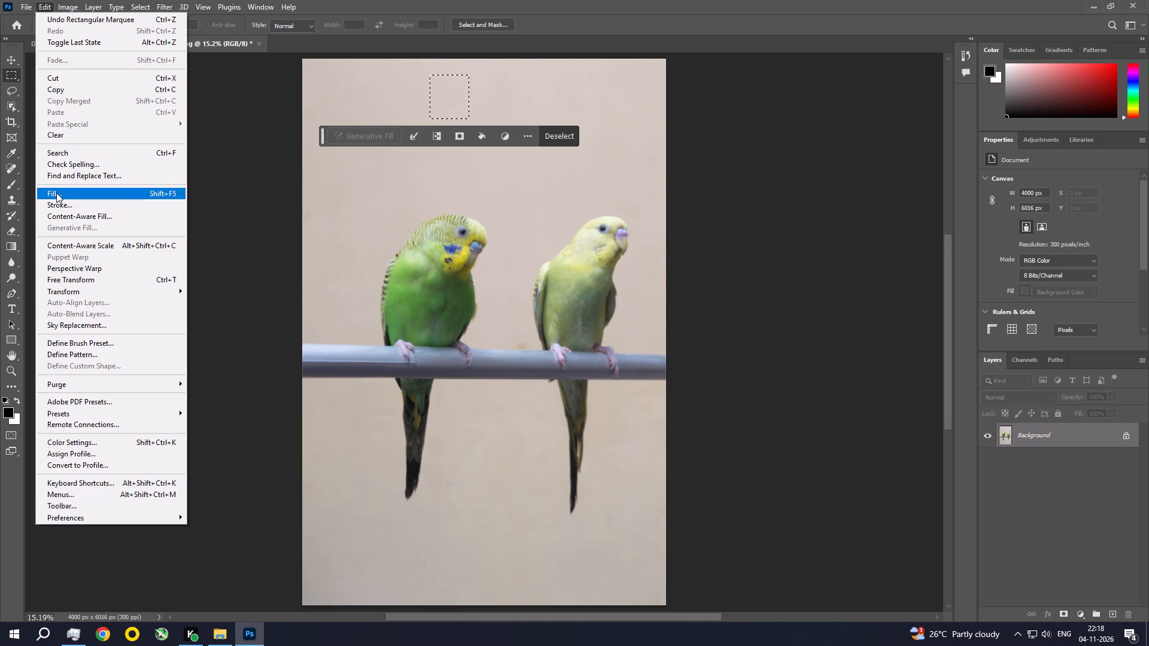
click(56, 193)
click(654, 163)
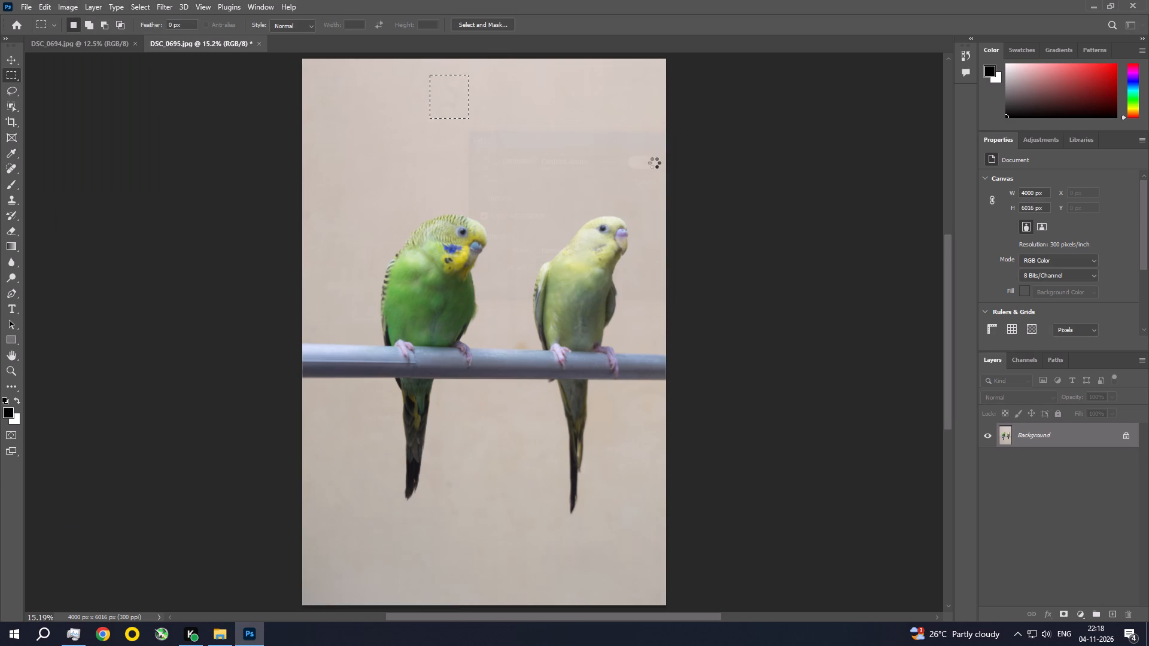
key(ctrl+d)
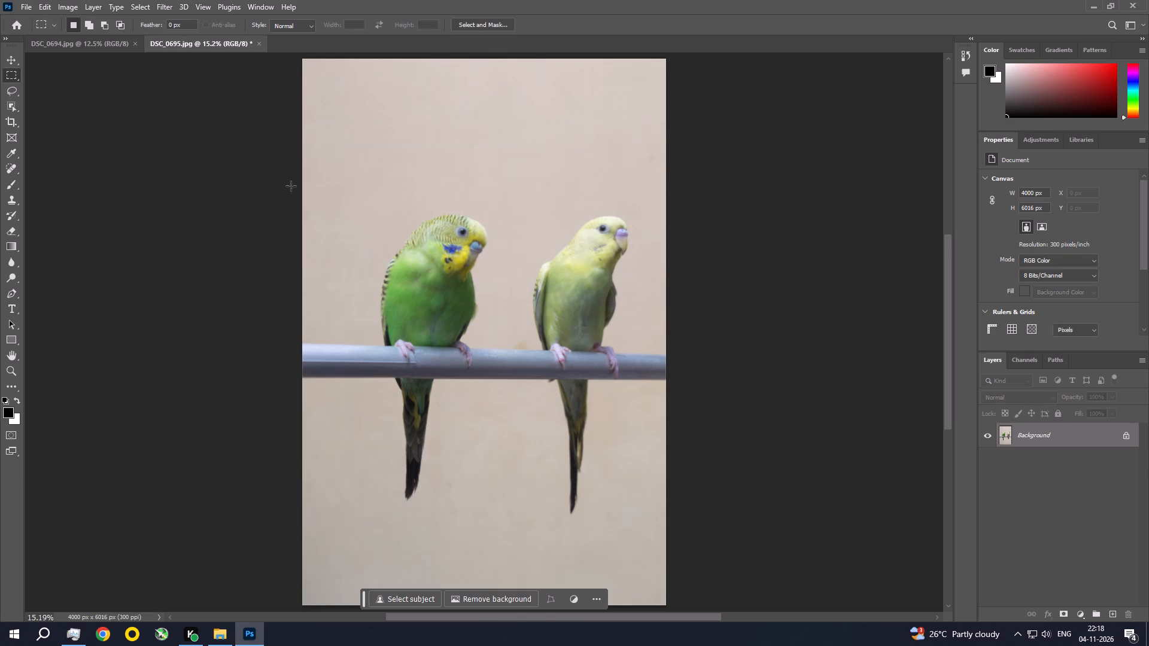
In the Camera Raw Filter, set Exposure to -0.20, Contrast to +19, Highlights to -18, Shadows to +14 and Whites to -11.
click(160, 4)
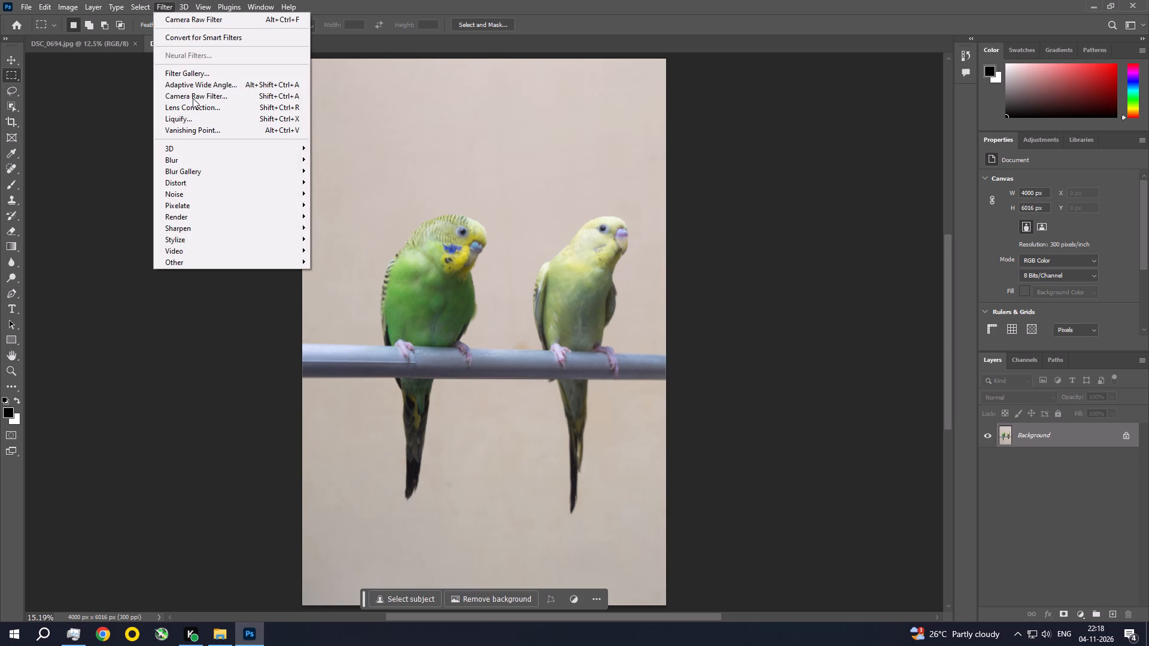
click(199, 97)
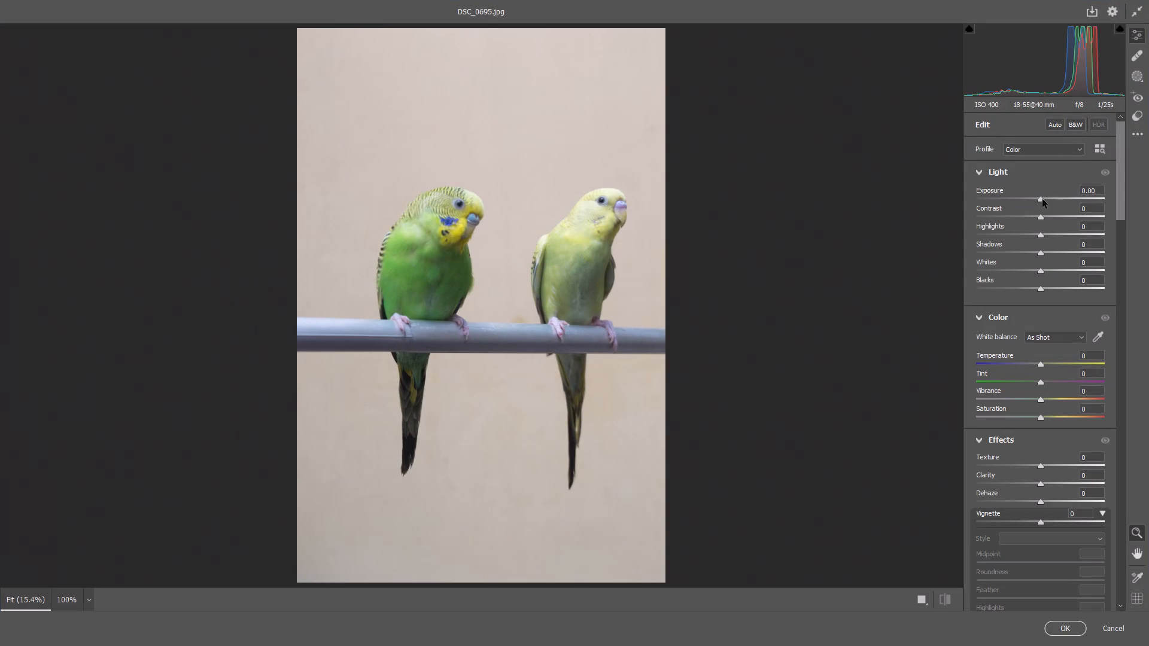
drag(1042, 199, 1034, 200)
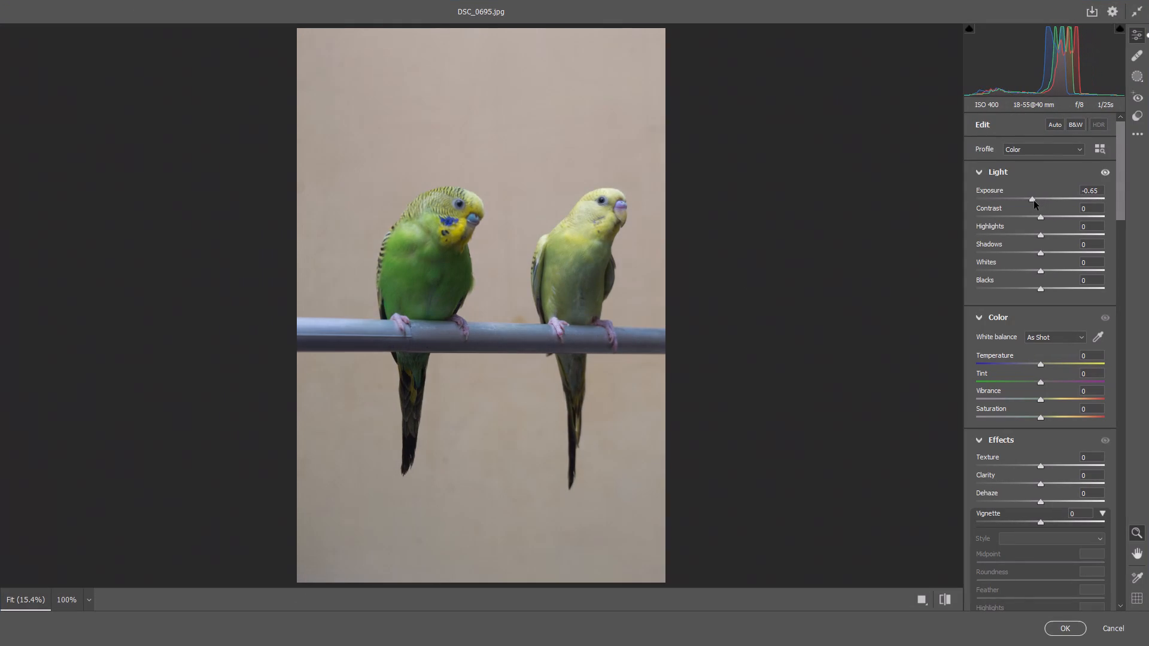
drag(1042, 218, 1054, 220)
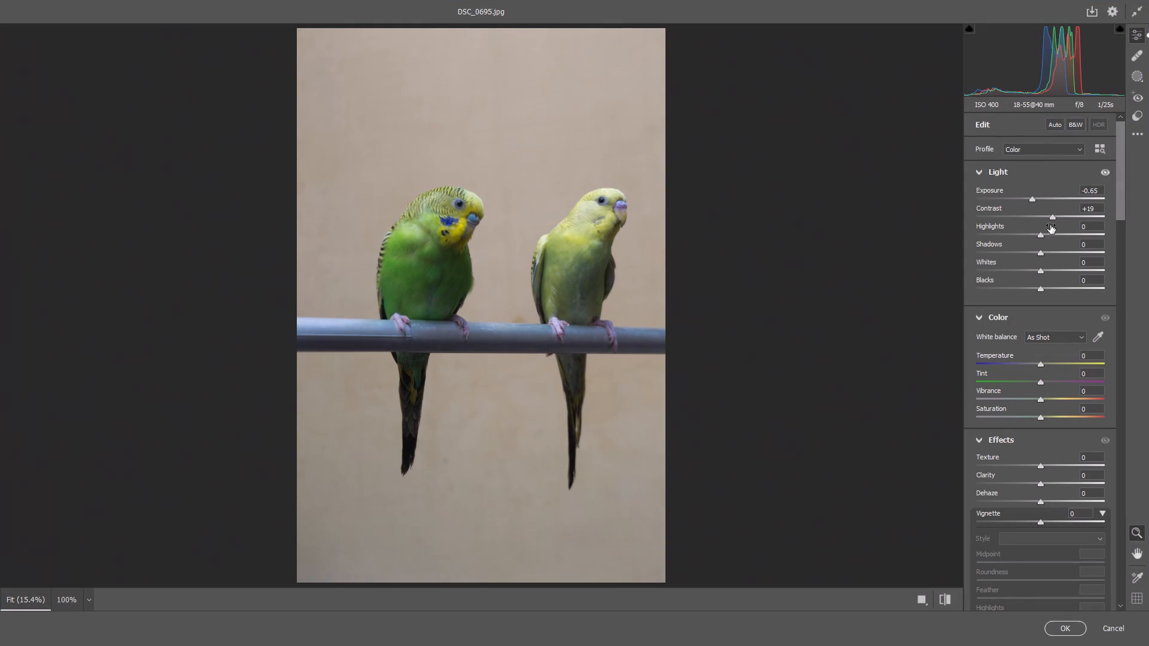
drag(1032, 199, 1038, 200)
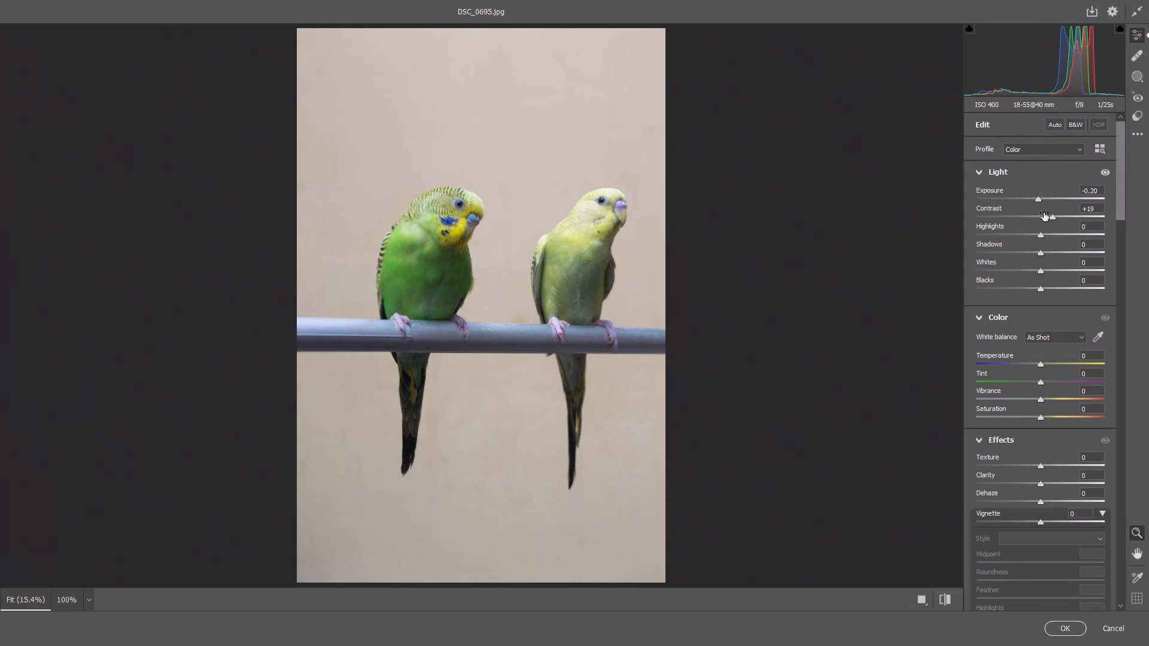
drag(1043, 236, 1032, 234)
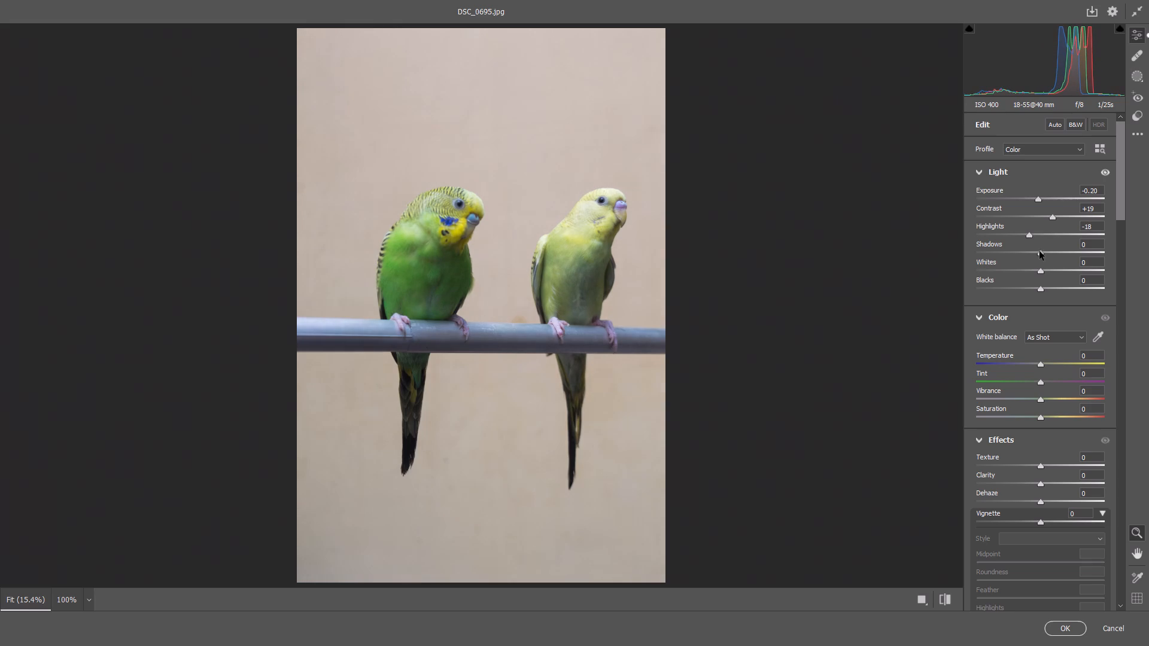
drag(1039, 252, 1048, 253)
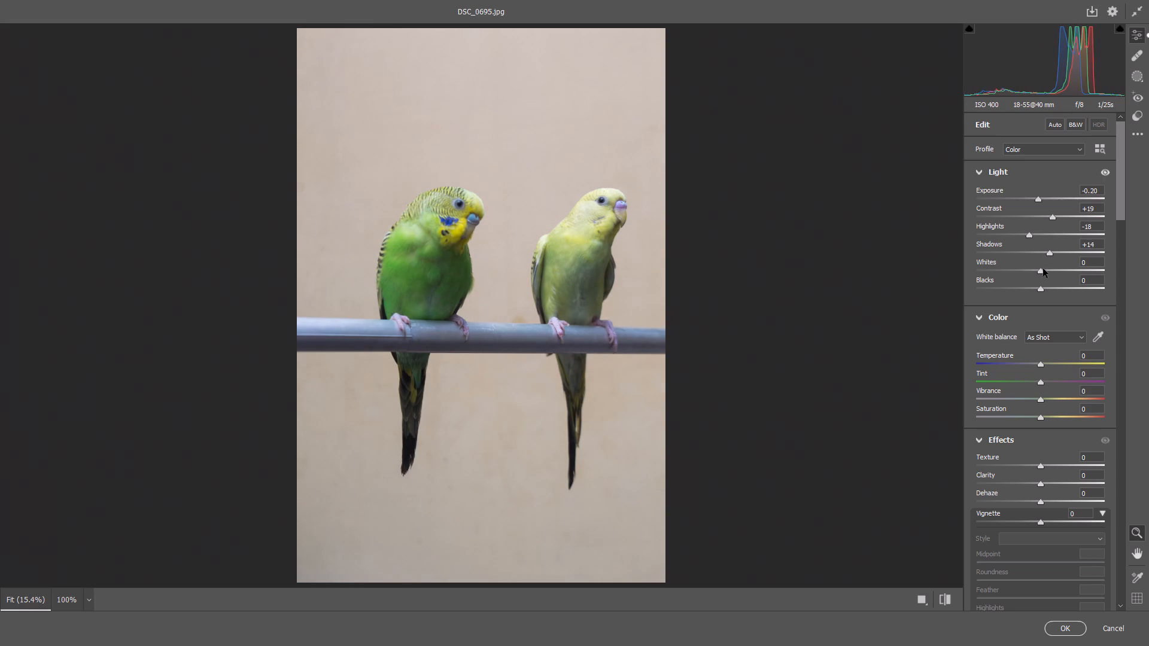
drag(1040, 270, 1033, 272)
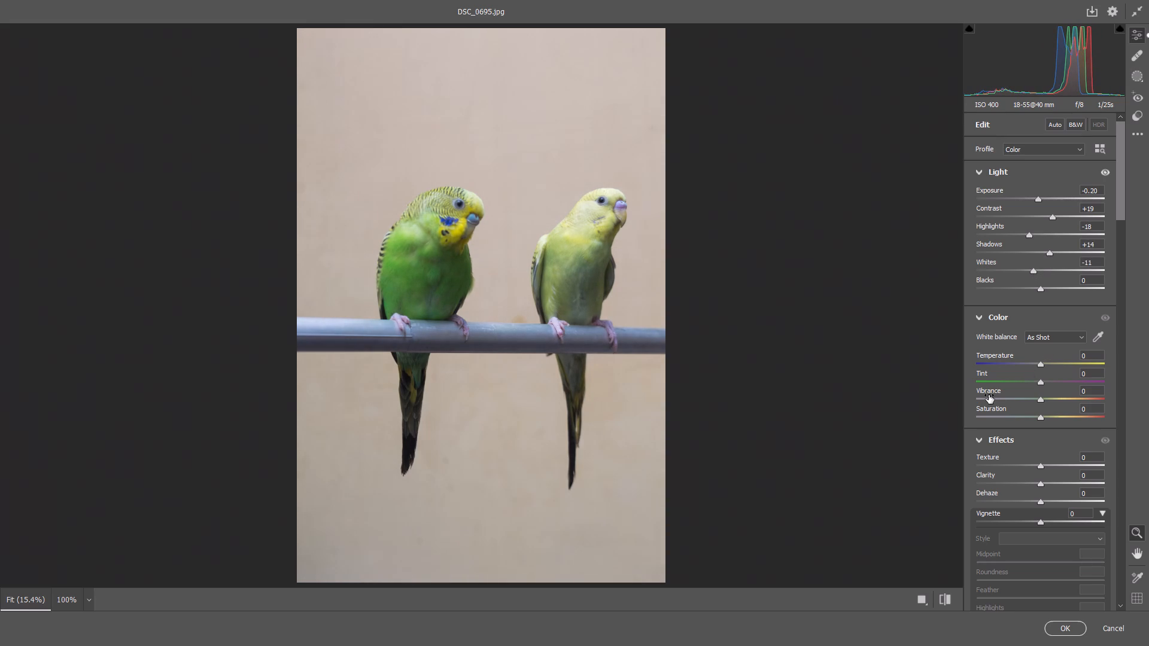
Apply the Artistic 07 profile to the photo and return to the edit controls.
click(1104, 147)
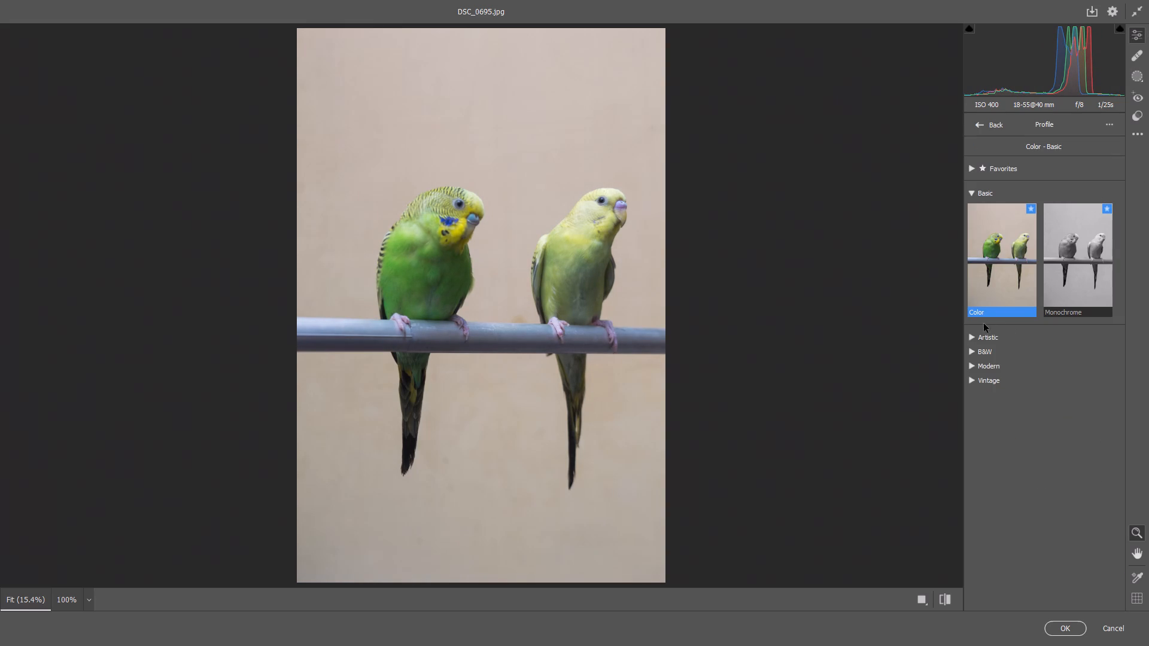
click(974, 340)
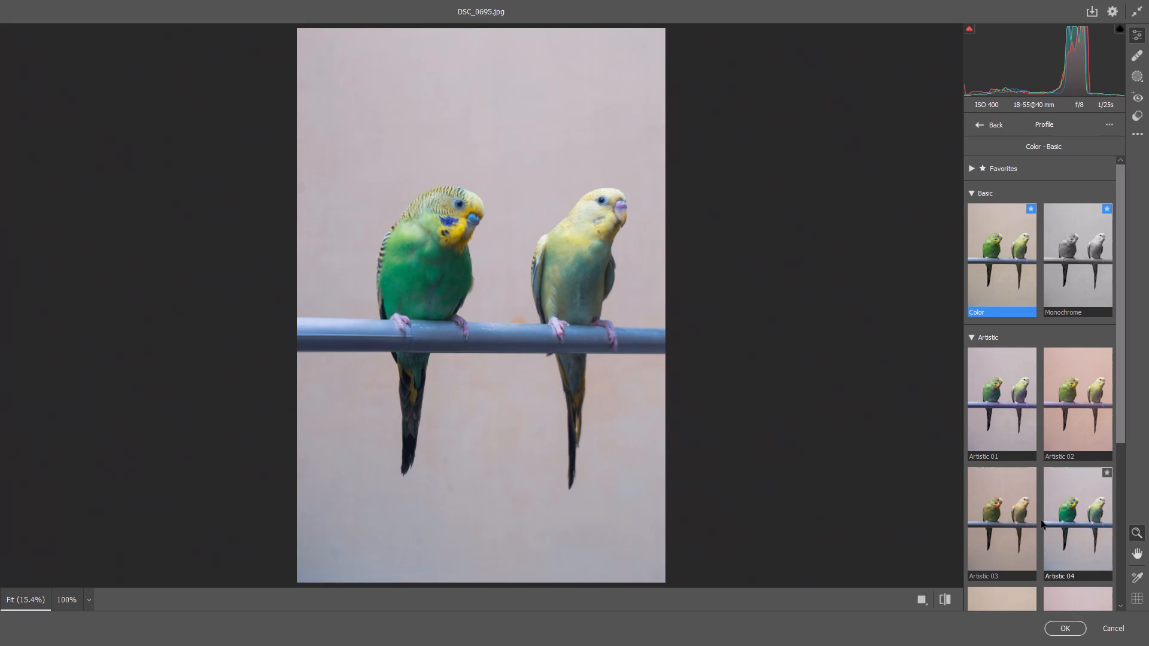
scroll(1011, 519, down, 5)
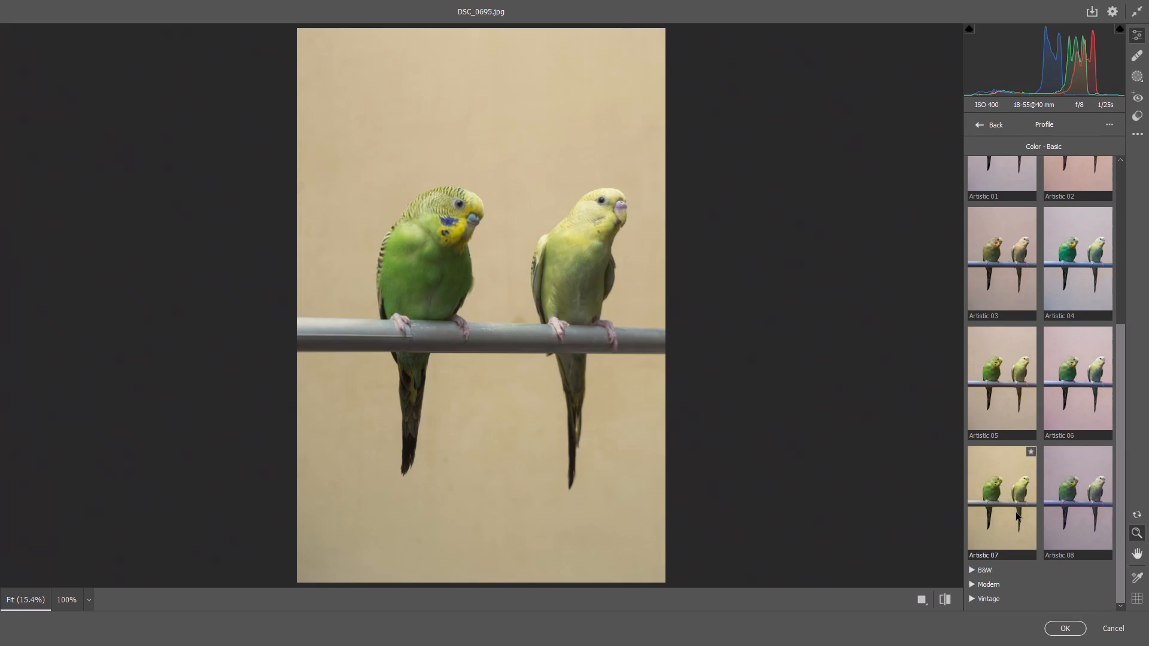
double_click(1016, 513)
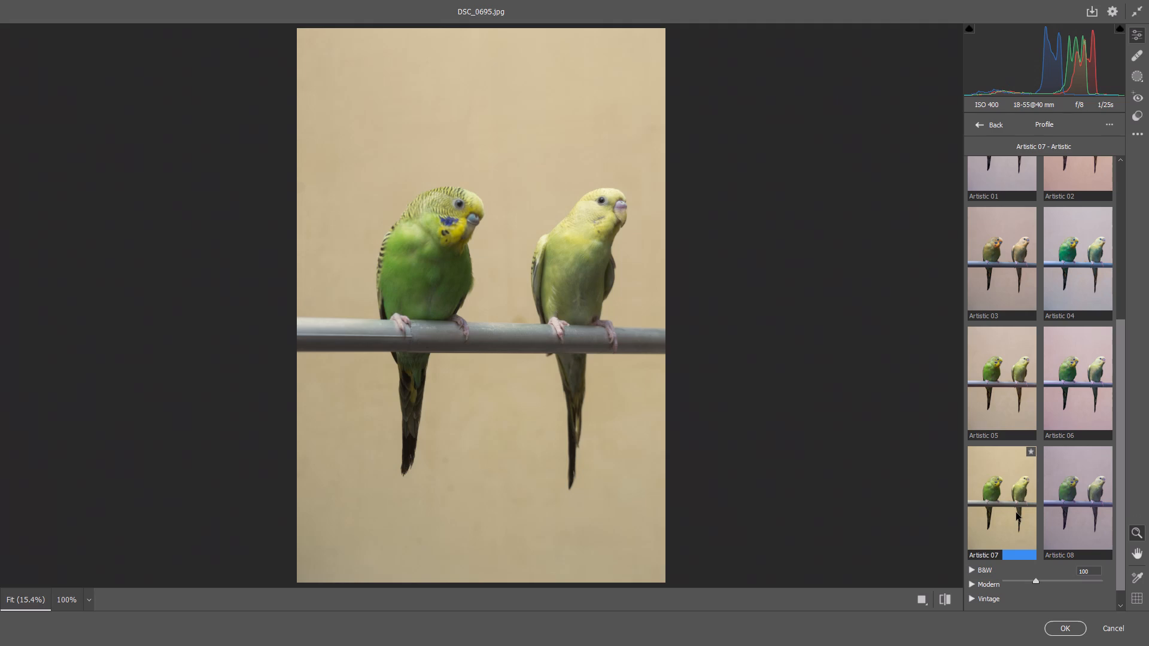
click(982, 124)
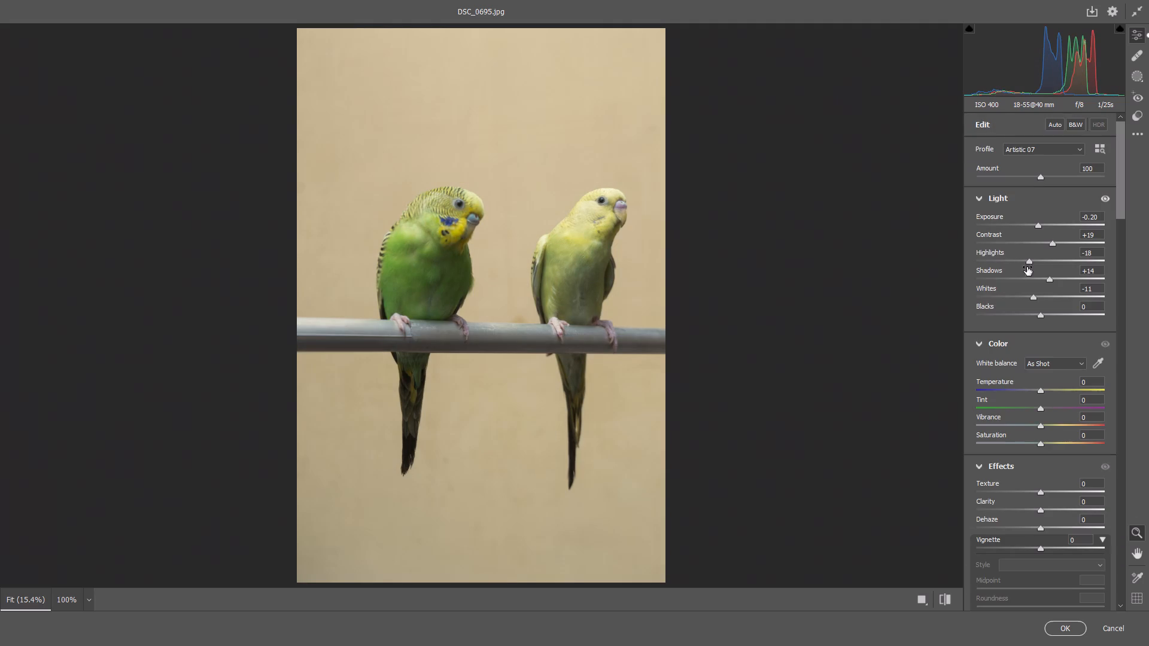
Cool the photo's white balance by setting Temperature to -20.
drag(1041, 390, 1032, 389)
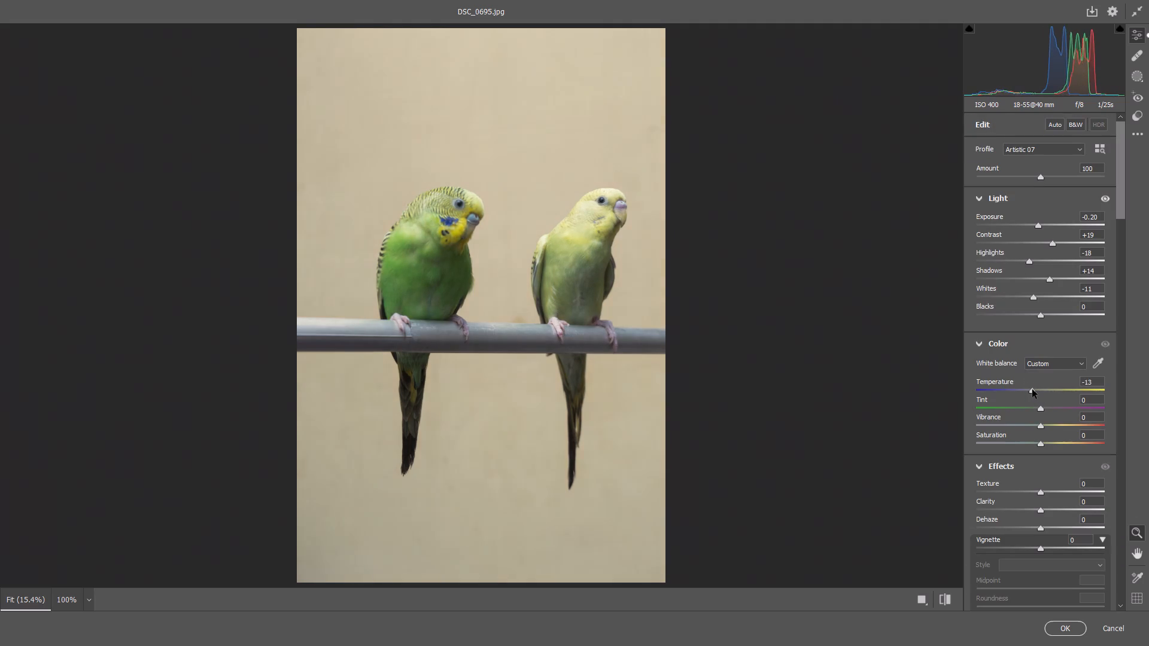
drag(1032, 389, 1028, 389)
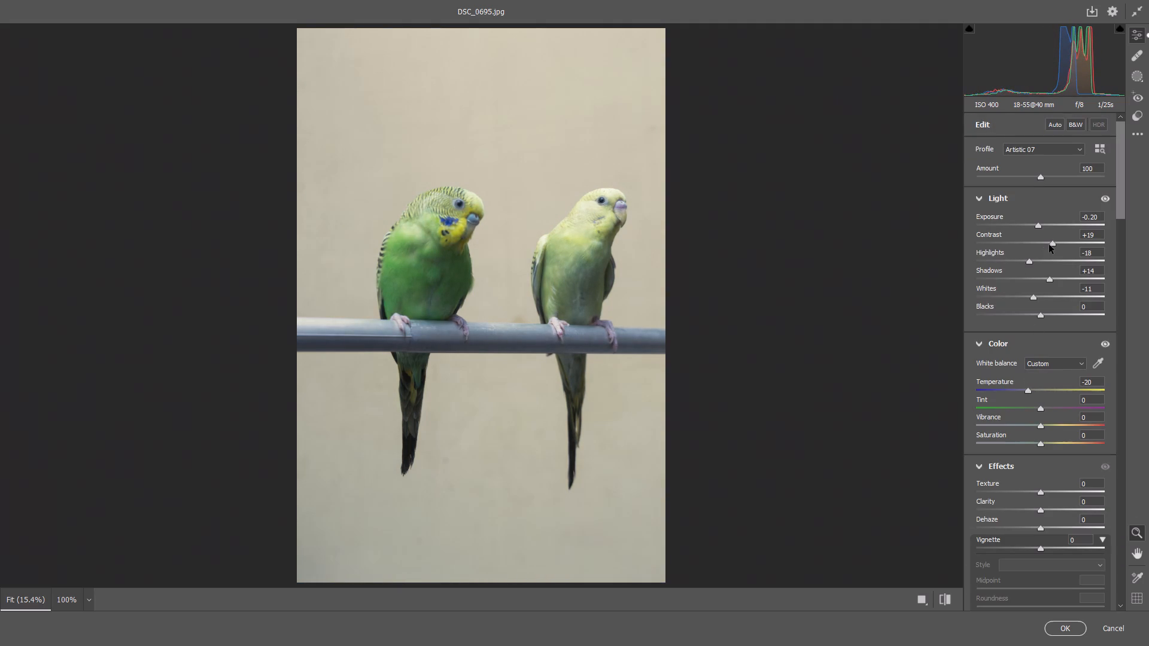
Set the photo's Texture to +12, Clarity to +8 and Dehaze to +14.
drag(1038, 489, 1044, 489)
drag(1044, 489, 1045, 489)
click(1045, 512)
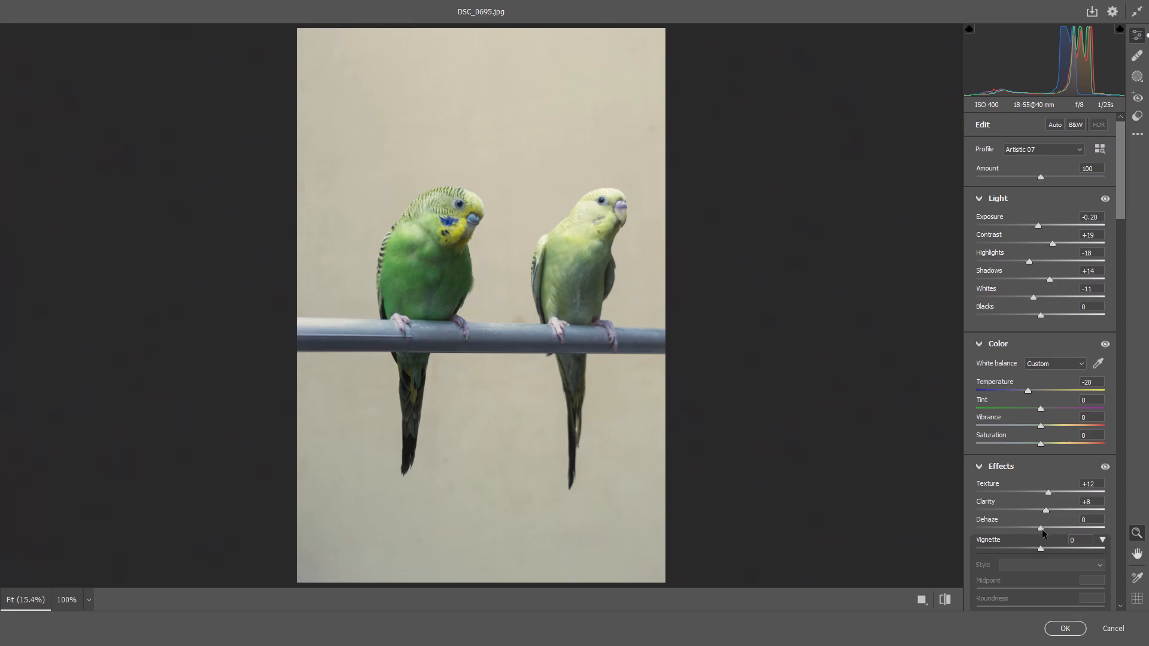
drag(1042, 529, 1051, 527)
Lower the parametric tone curve's Highlights to -29 and Lights to -19.
drag(1120, 198, 1117, 267)
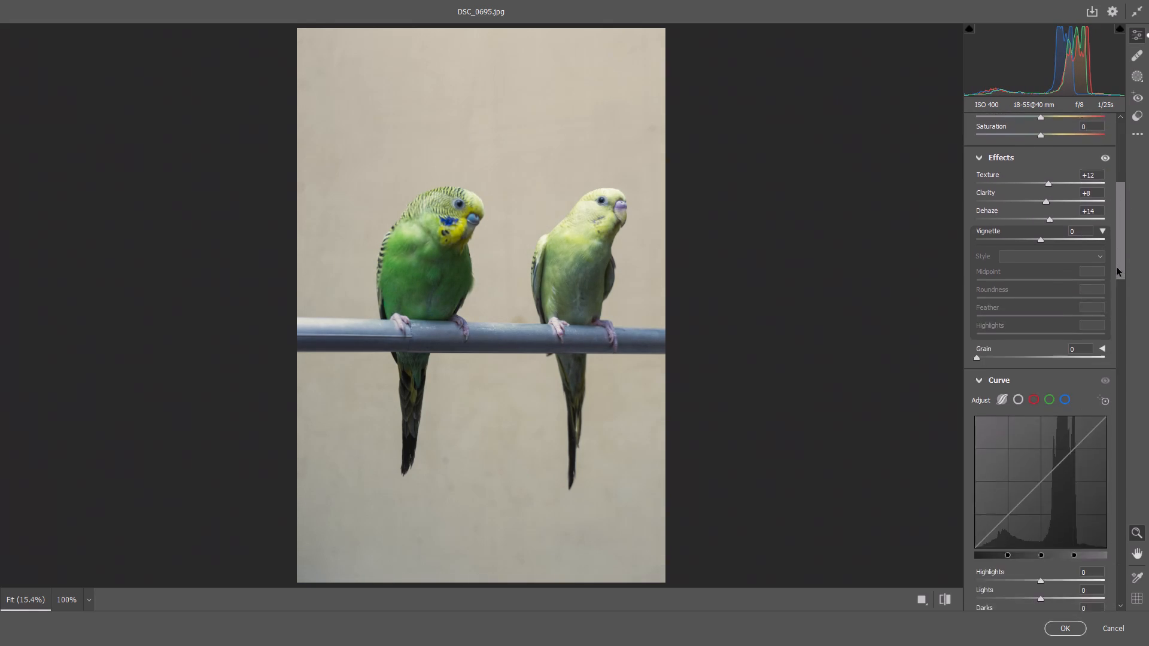
drag(1117, 267, 1117, 294)
click(1022, 398)
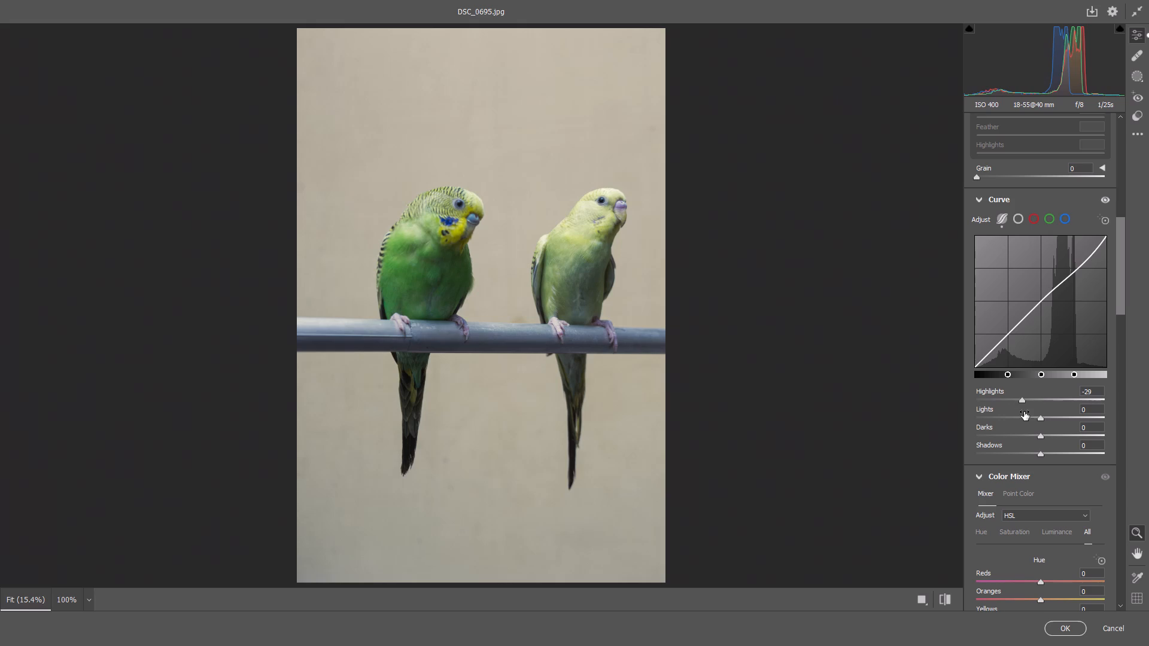
click(1028, 417)
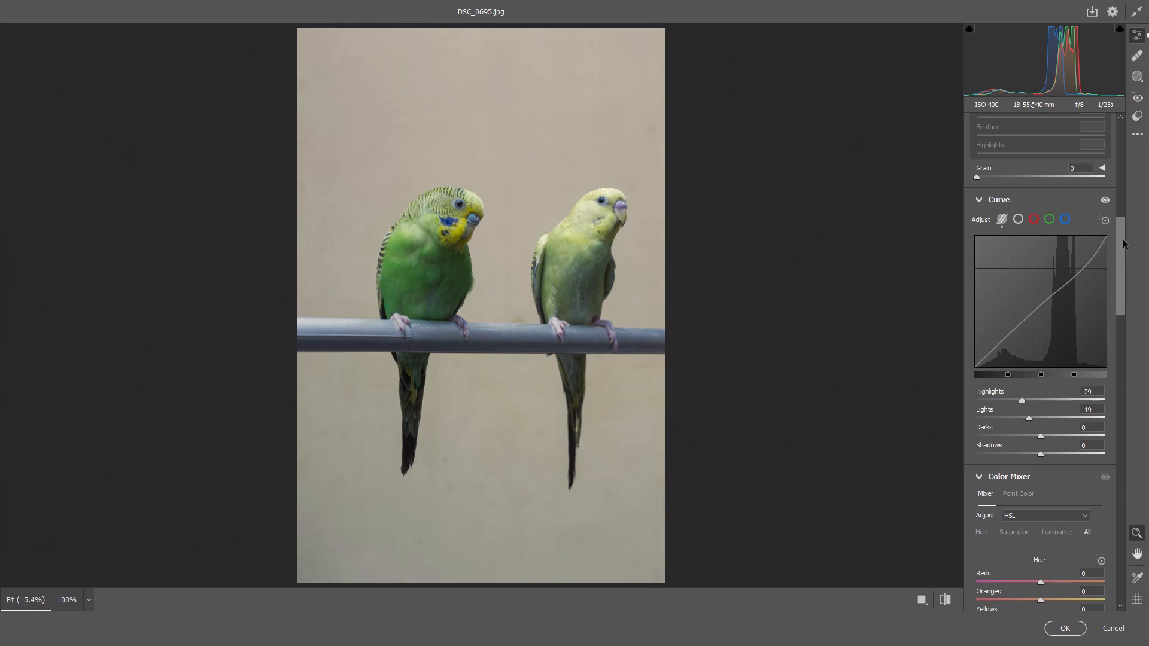
Set Sharpening to 24, Noise Reduction to 14 and Color Noise Reduction to 14, and apply the Camera Raw grade.
drag(1123, 240, 1132, 449)
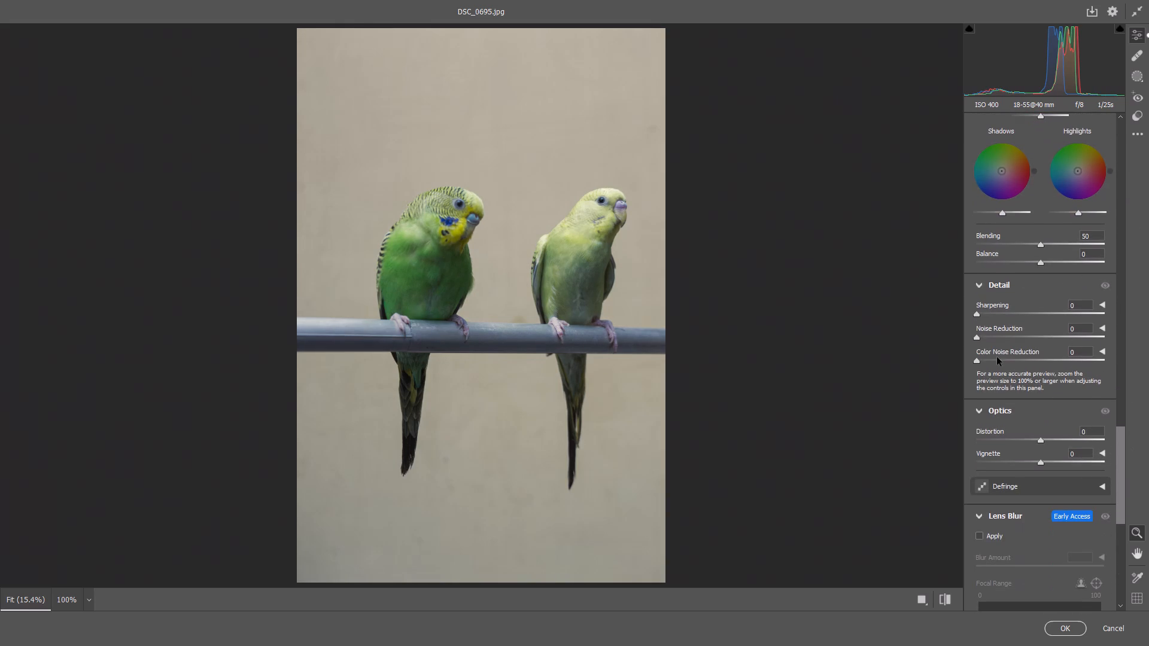
click(986, 340)
click(993, 339)
click(996, 311)
click(993, 359)
click(1053, 623)
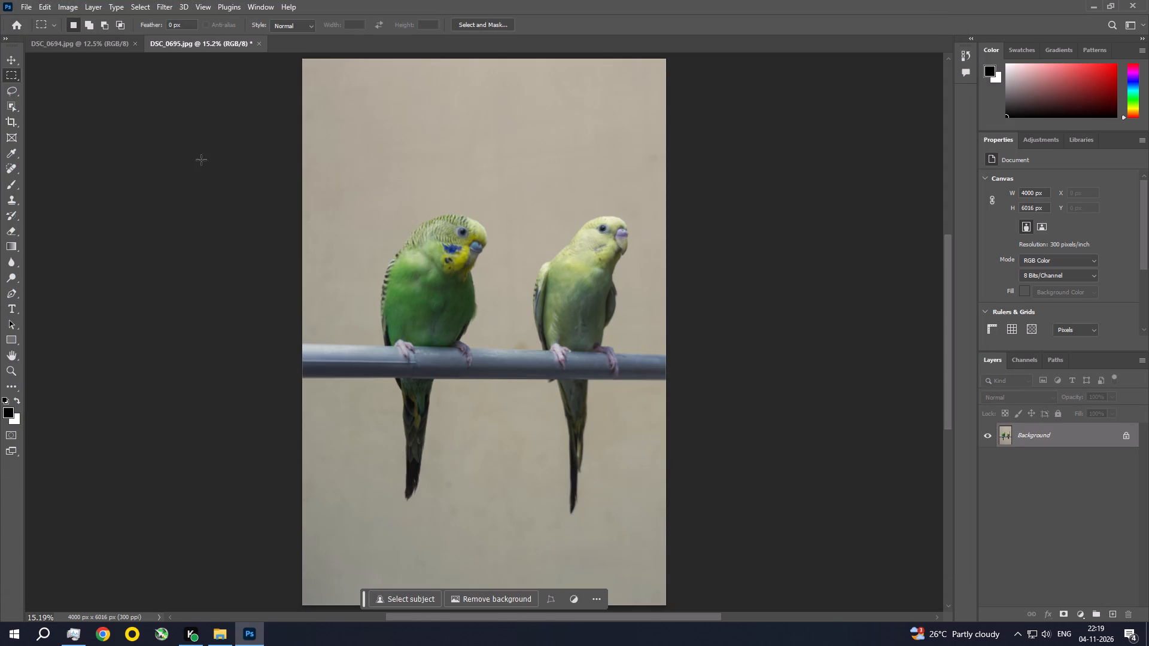
Apply a warming Photo Filter adjustment to the whole photo.
click(63, 1)
click(86, 38)
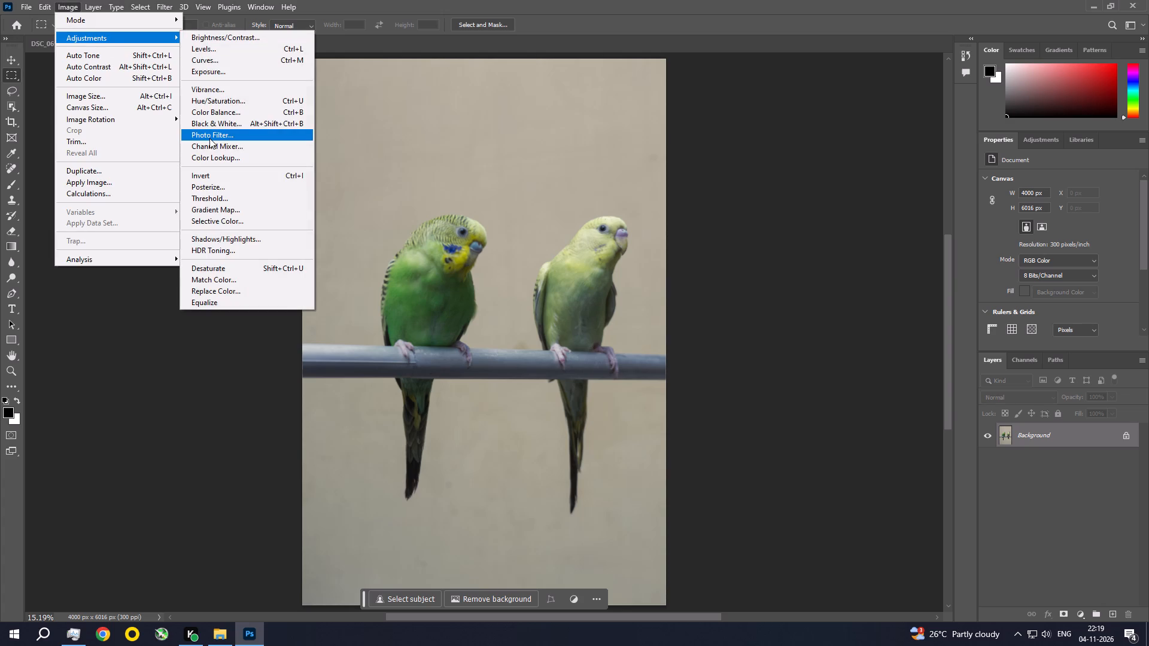
click(208, 139)
click(868, 134)
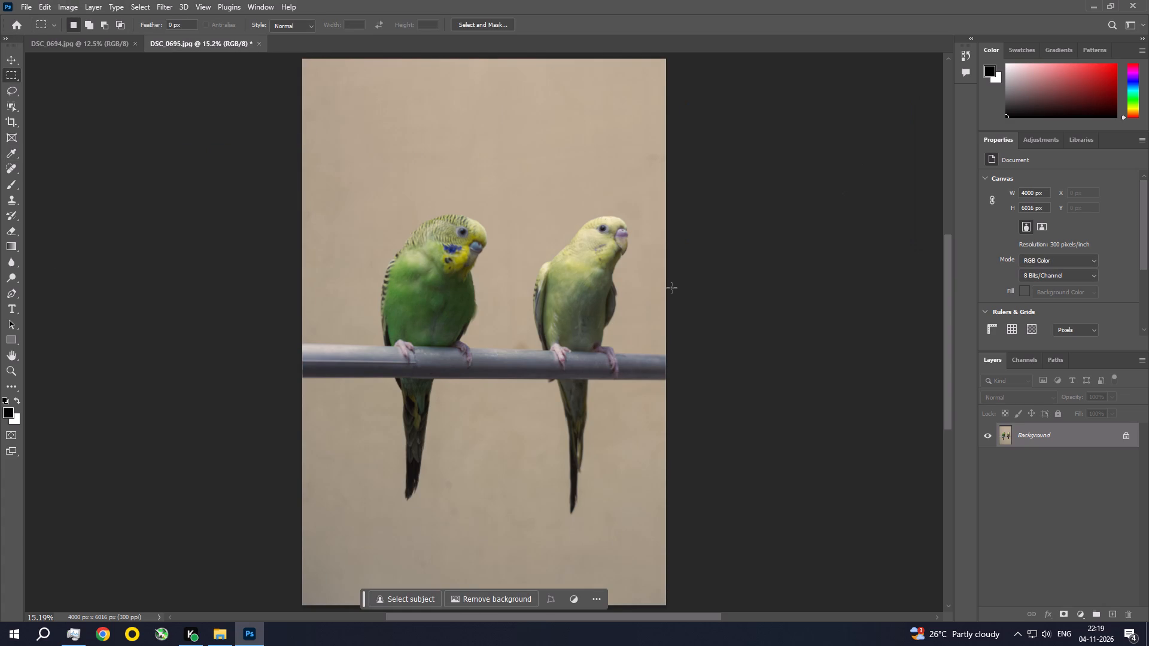
Content-aware fill the blemished patch of background wall beside the tip of the green bird's tail, and deselect.
key(ctrl+space)
key(ctrl+space)
key(ctrl+space)
key(ctrl+space)
key(ctrl+space)
key(ctrl+space)
key(ctrl+space)
ctrl+click(452, 488)
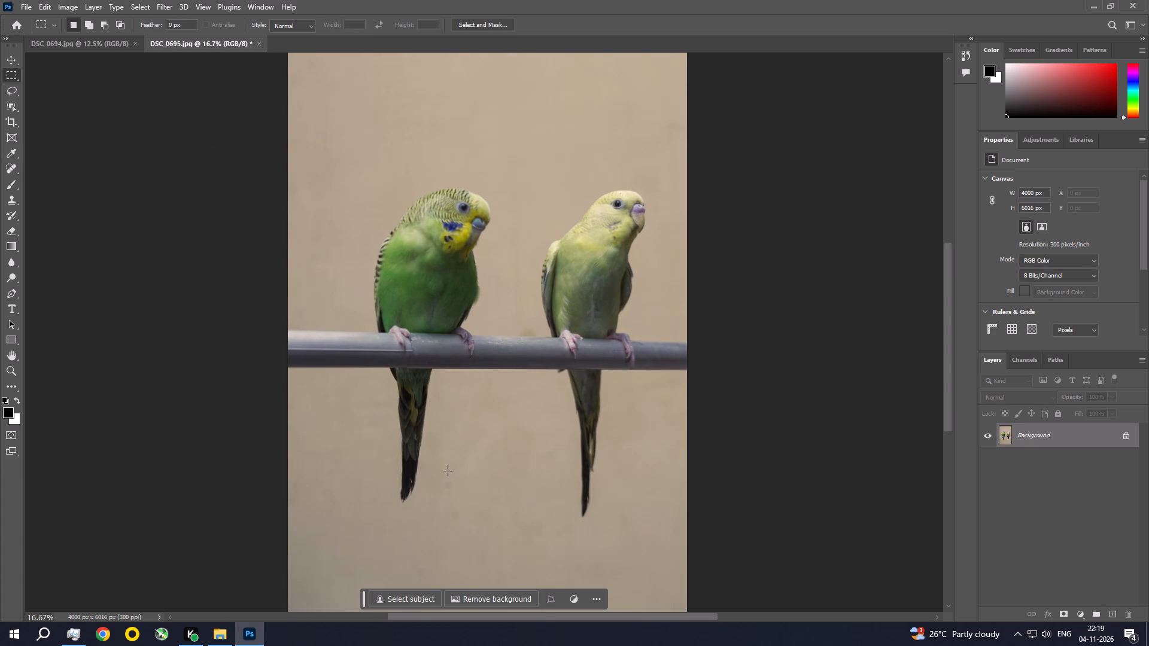
drag(438, 472, 470, 508)
click(48, 8)
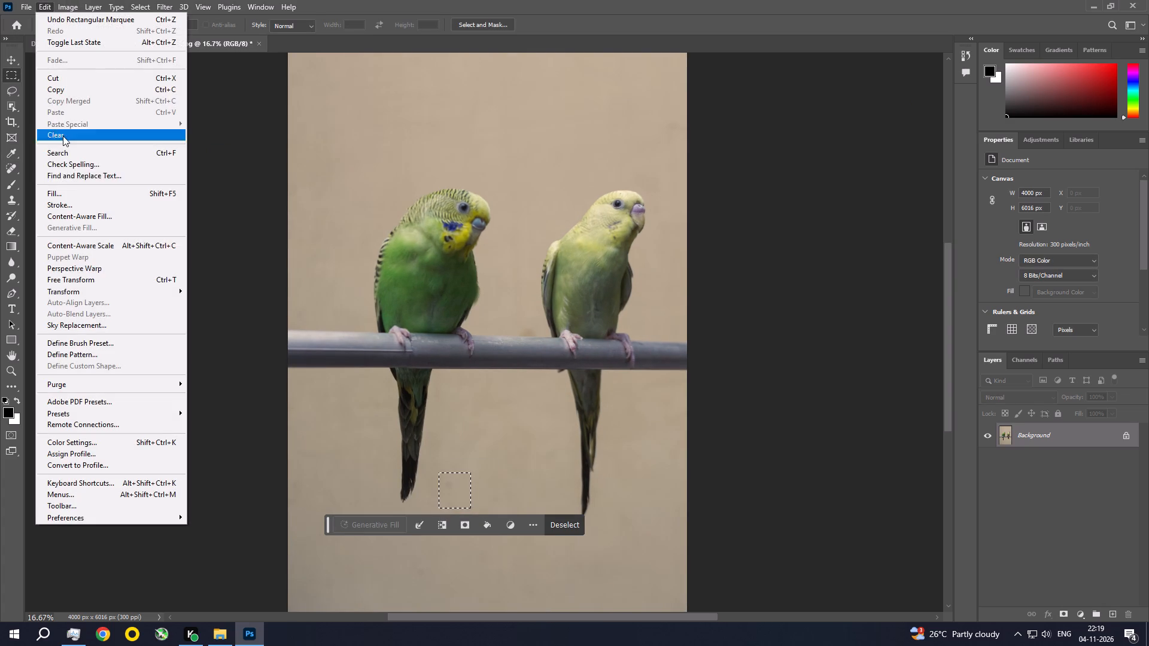
click(67, 197)
click(655, 163)
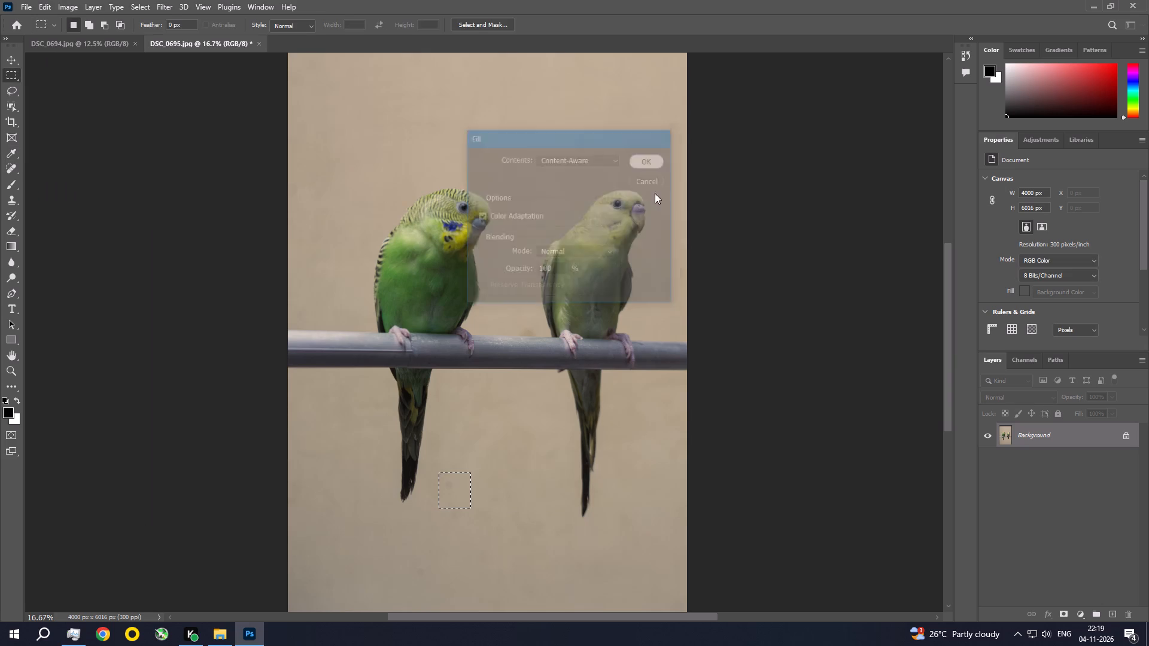
key(ctrl+d)
Content-aware fill the small remaining mark on the wall between the two birds' tail tips, and deselect.
key(space)
key(space)
key(space)
key(space)
key(space)
key(space)
key(space)
key(space)
key(space)
key(space)
key(space)
key(space)
key(space)
key(space)
key(space)
key(space)
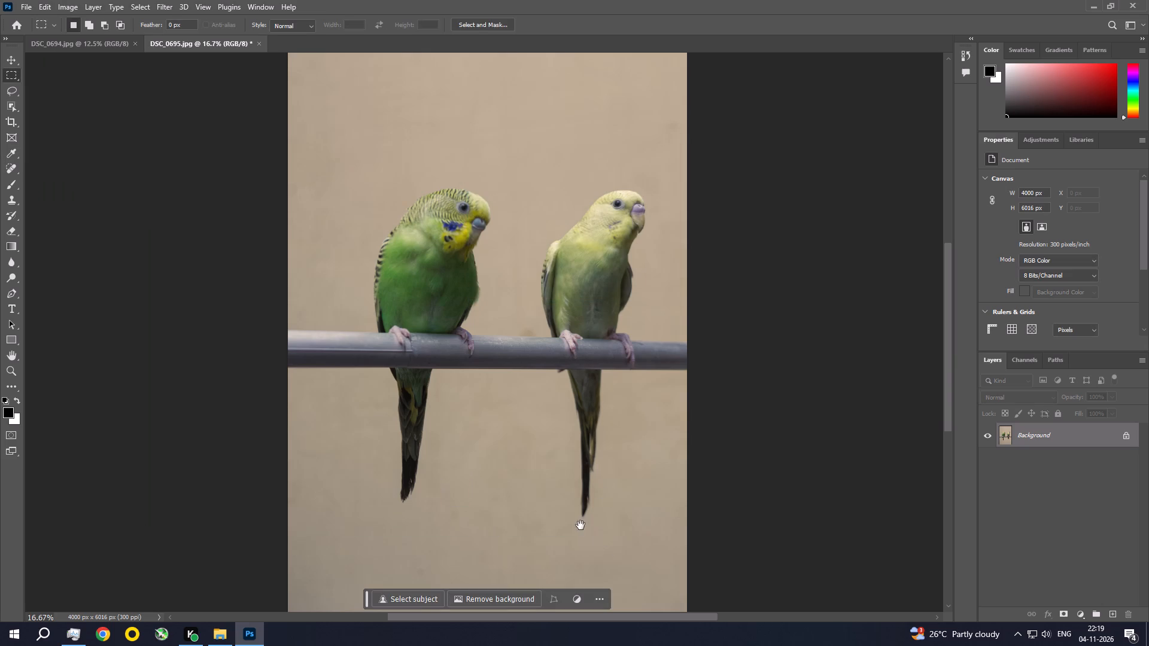
drag(573, 515, 563, 337)
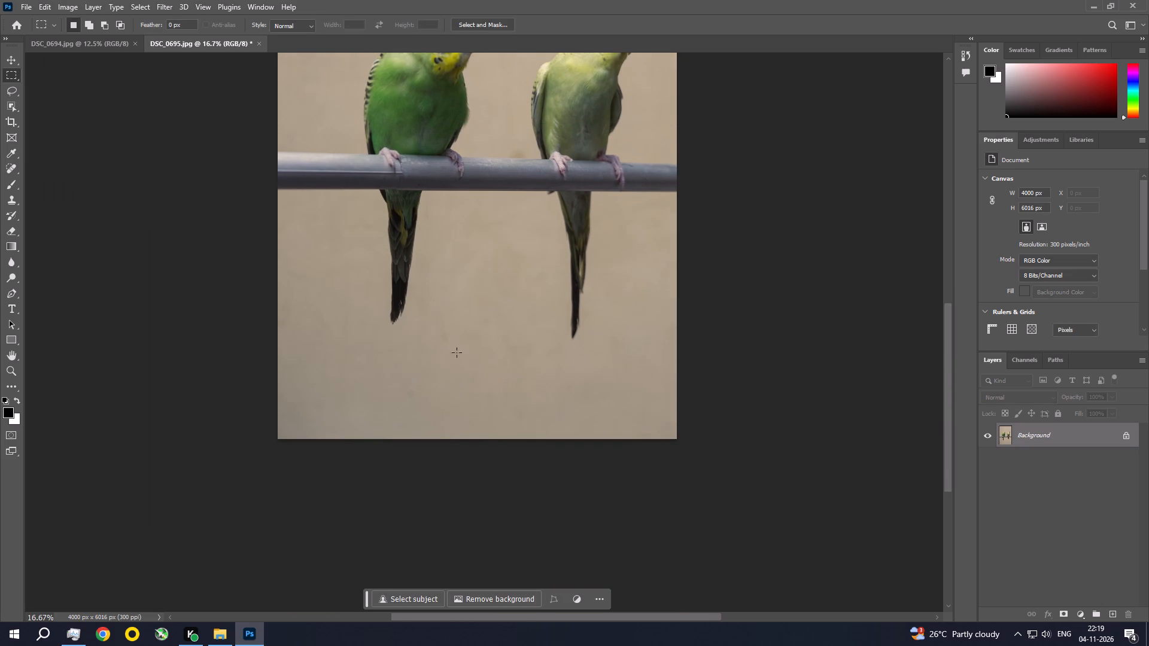
drag(433, 326, 452, 349)
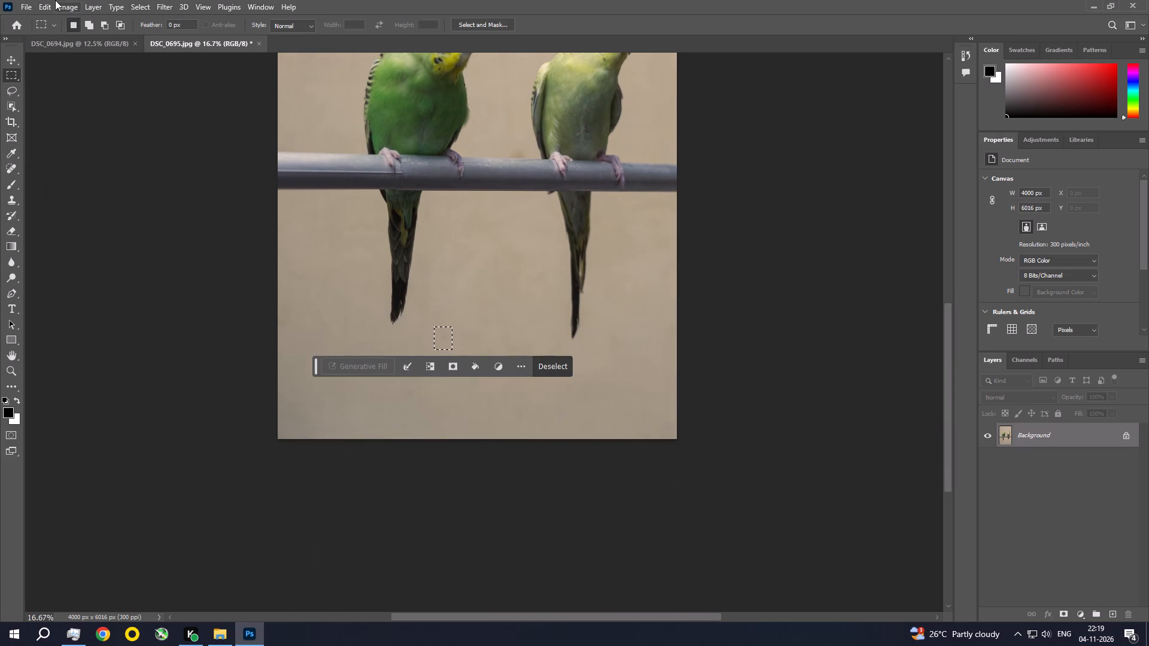
click(44, 7)
click(92, 193)
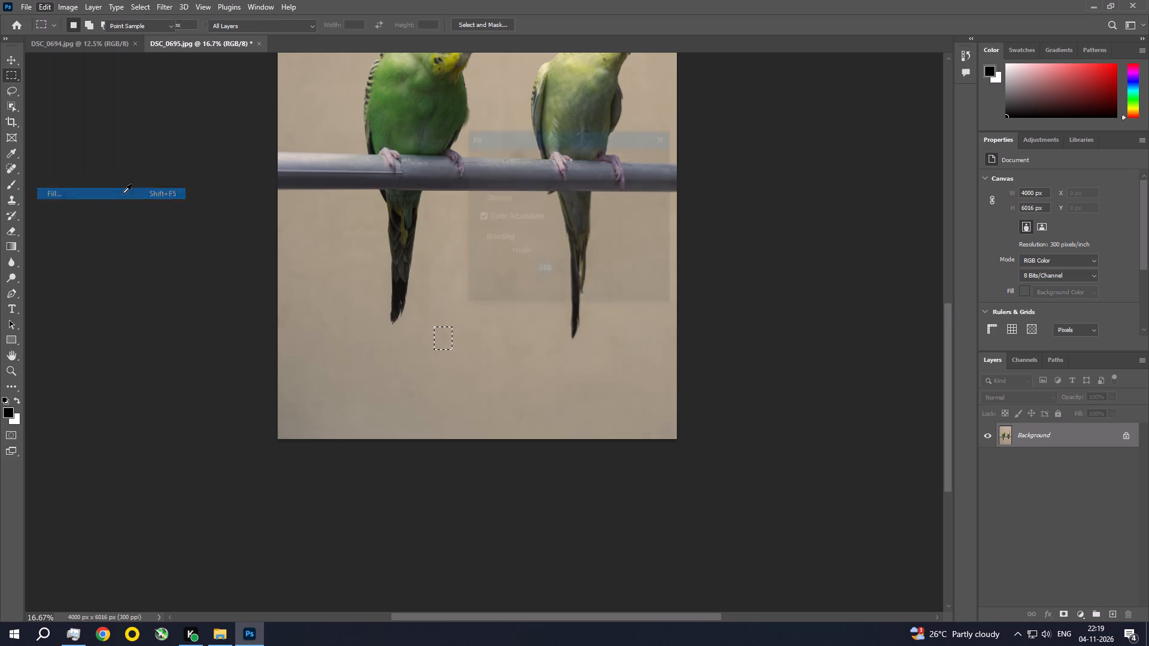
click(661, 157)
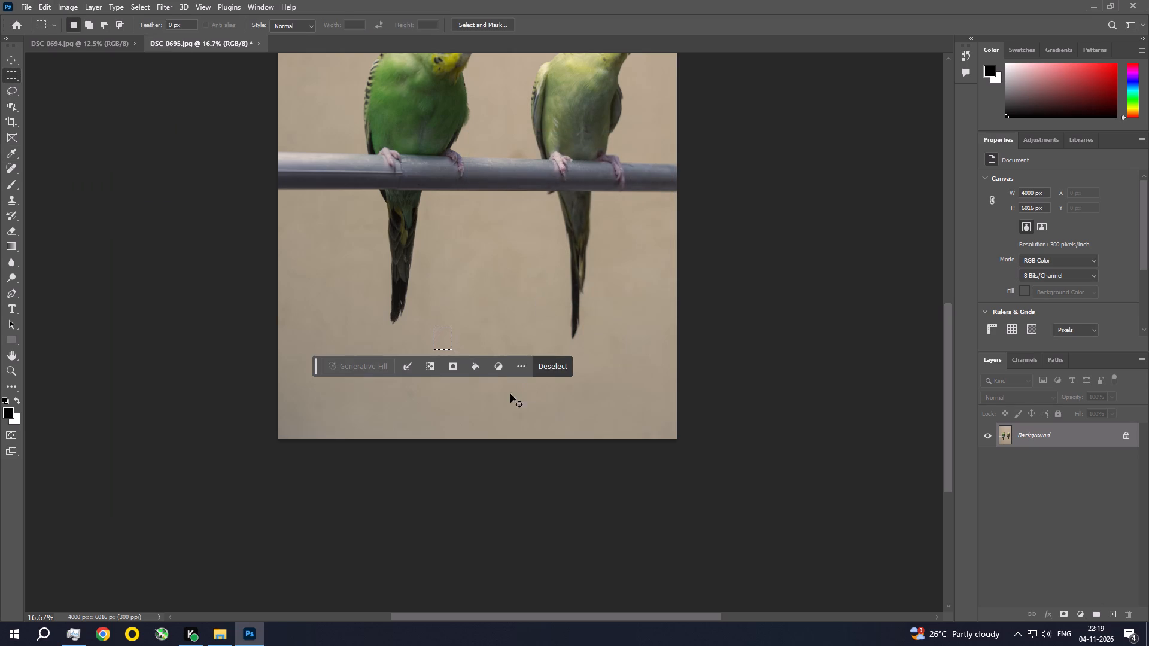
key(ctrl+d)
Content-aware fill a small patch of wall below the green bird's tail near the photo's lower edge, and deselect.
drag(401, 383, 422, 411)
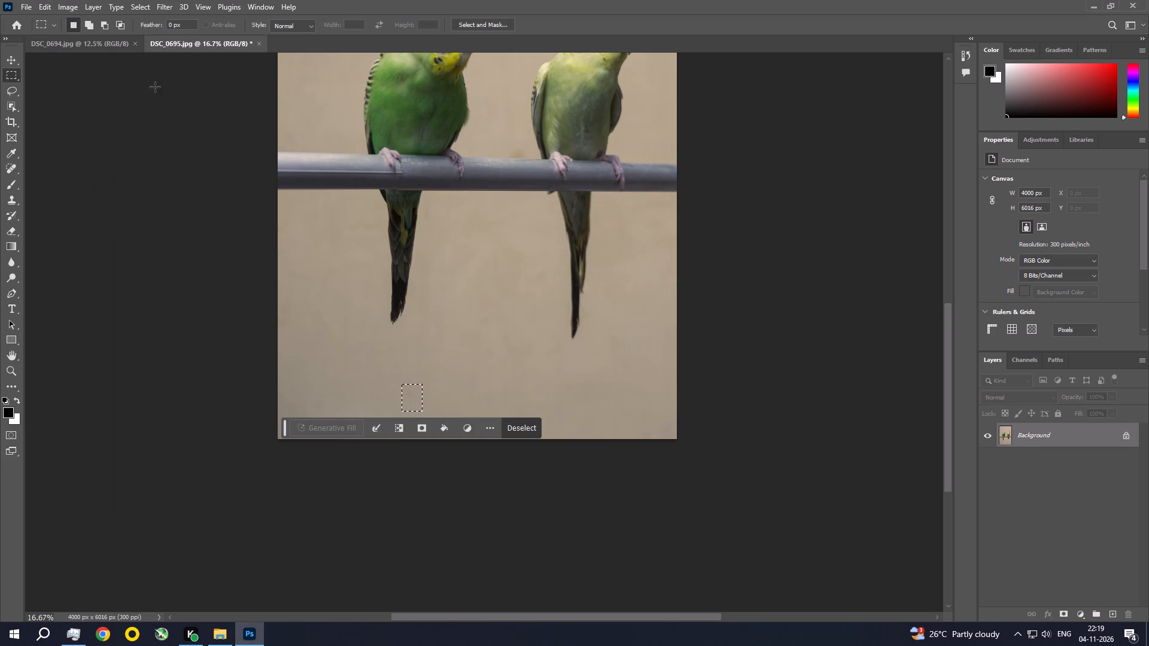
click(44, 2)
click(60, 192)
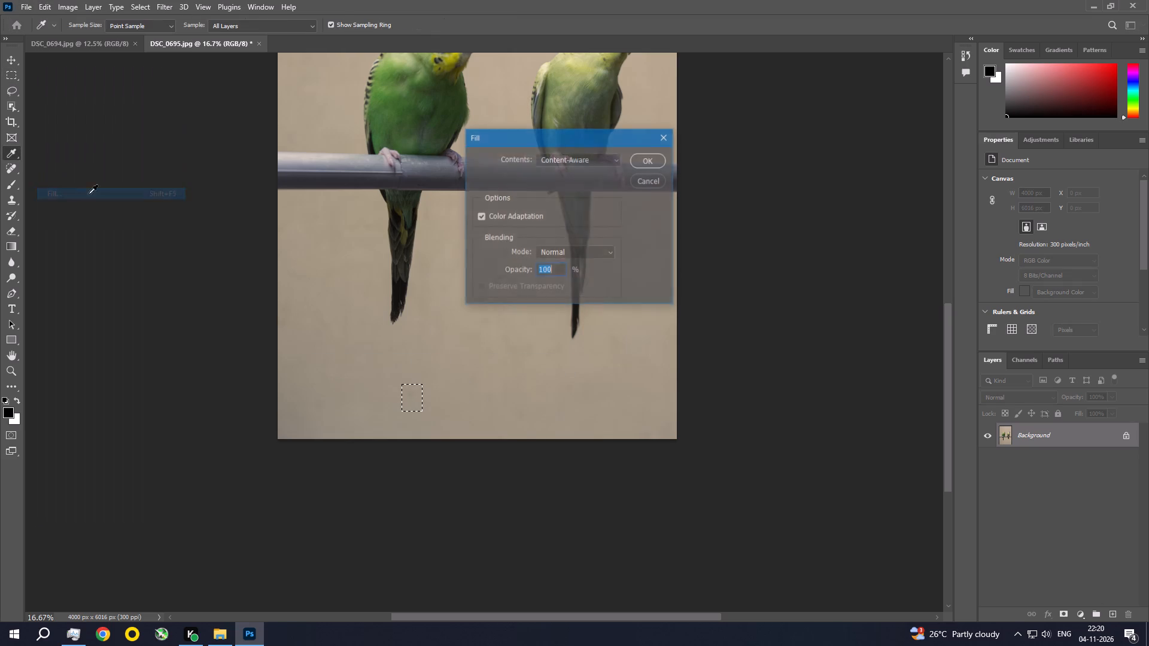
click(640, 159)
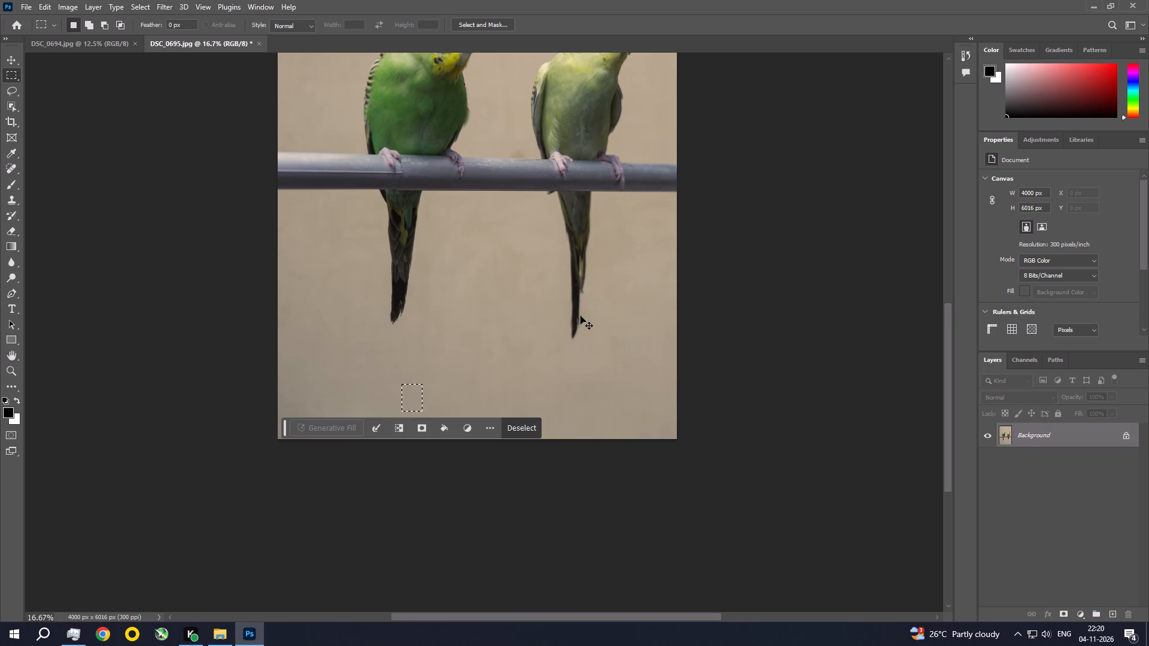
key(ctrl+d)
Fit the whole photo in view and save DSC_0695 as a baseline standard JPEG at maximum quality 12.
key(ctrl+0)
key(ctrl+s)
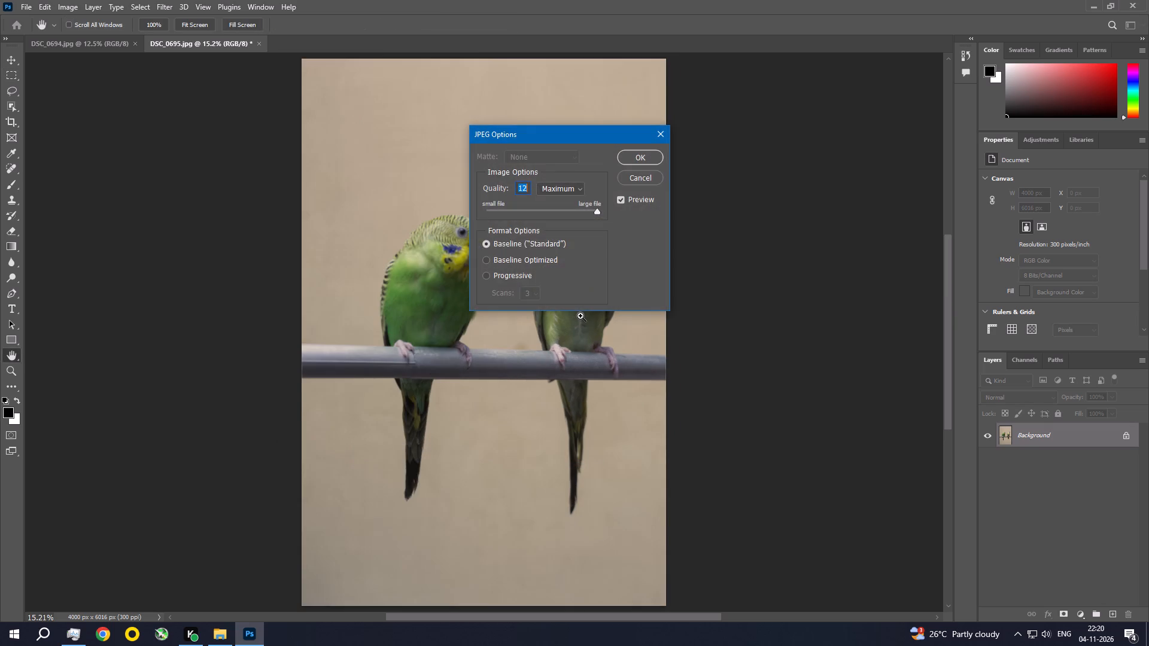
key(Return)
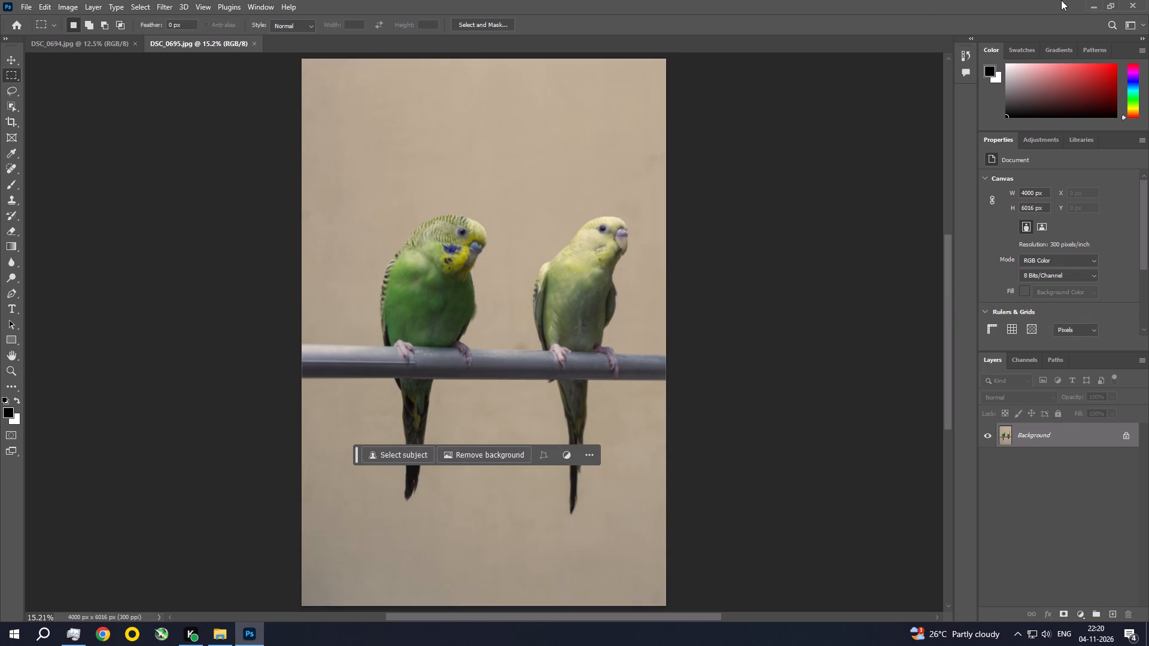
Switch to the RAW folder in File Explorer.
click(1095, 0)
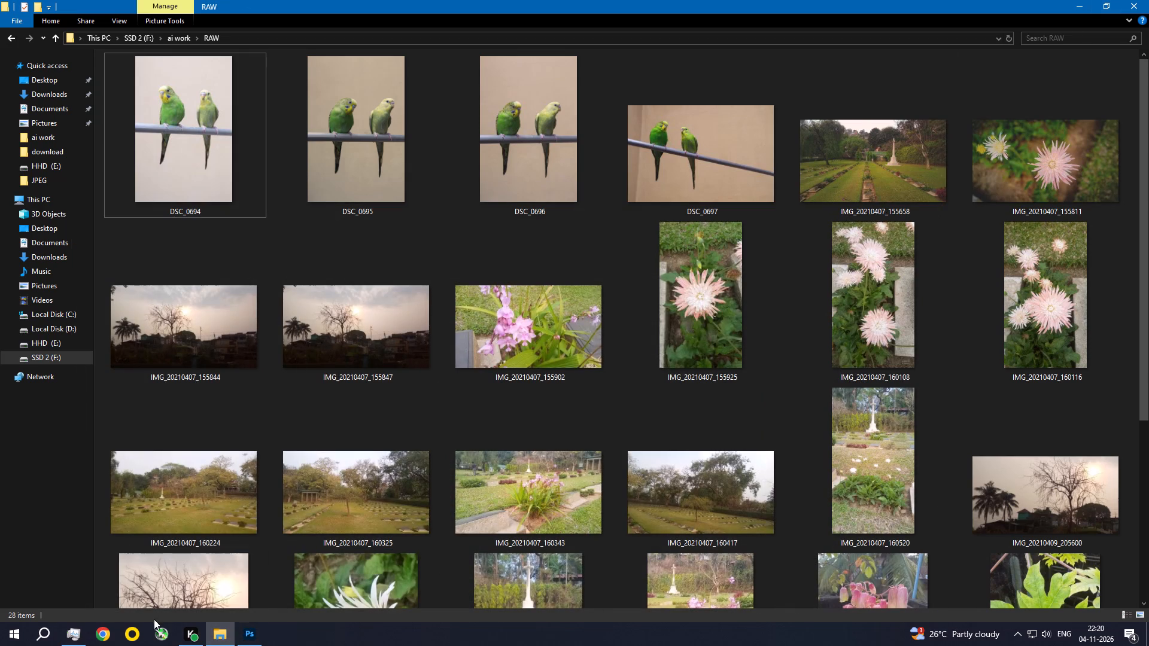